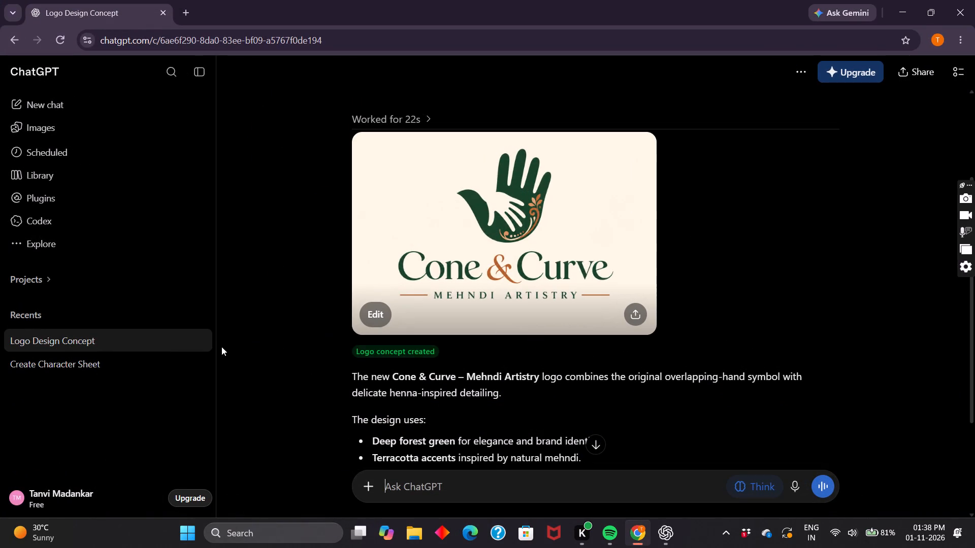
Open Canva and add a new page after the colour palette and hand symbol page of the logo design.
double_click(61, 393)
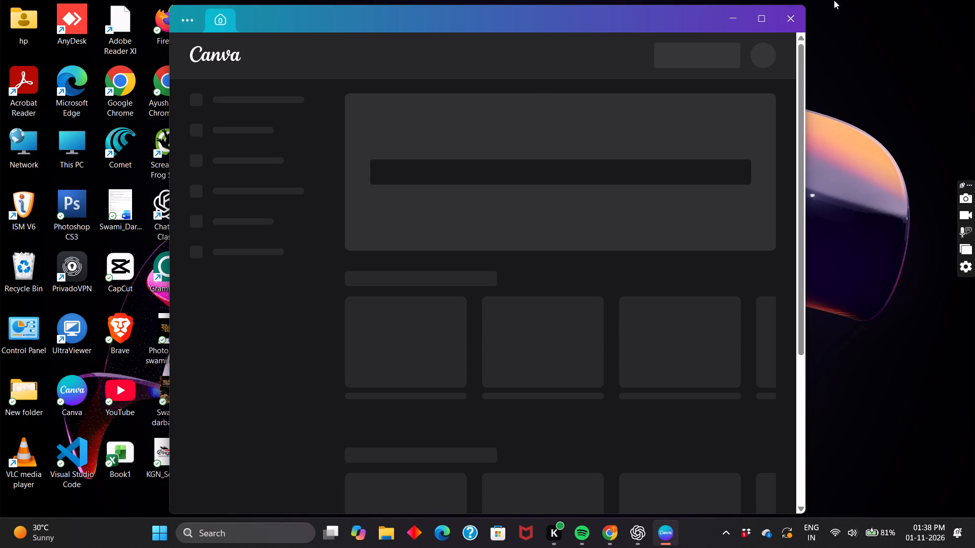
left_click(757, 13)
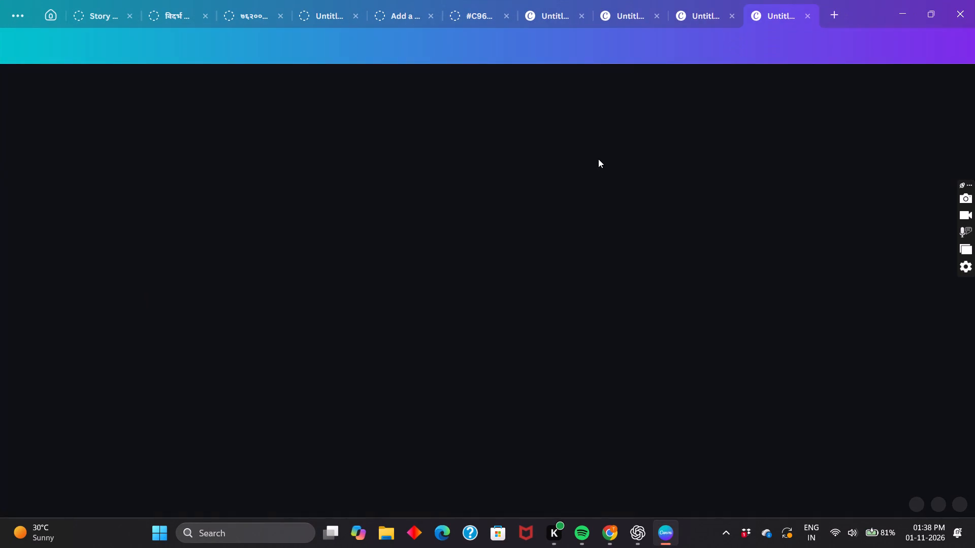
scroll(598, 159, "down", 1)
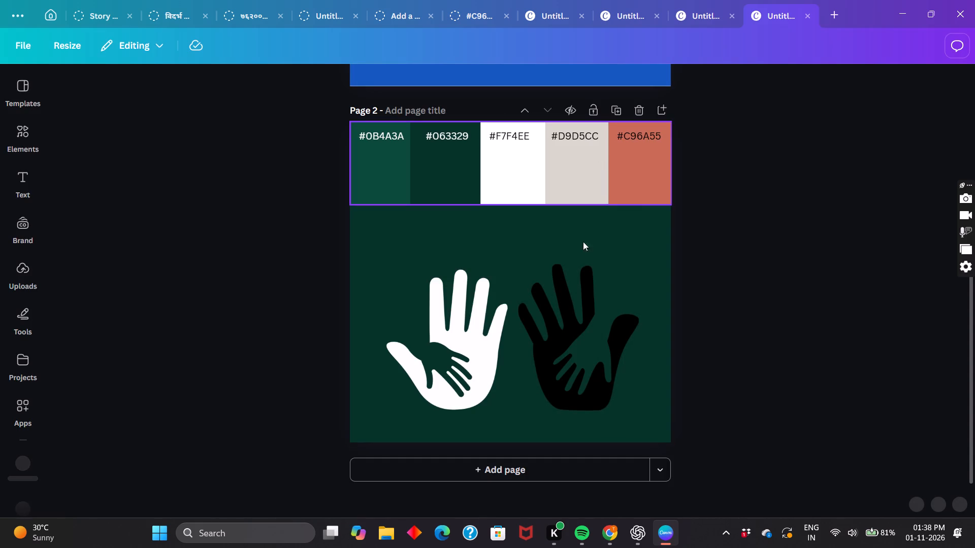
left_click(542, 466)
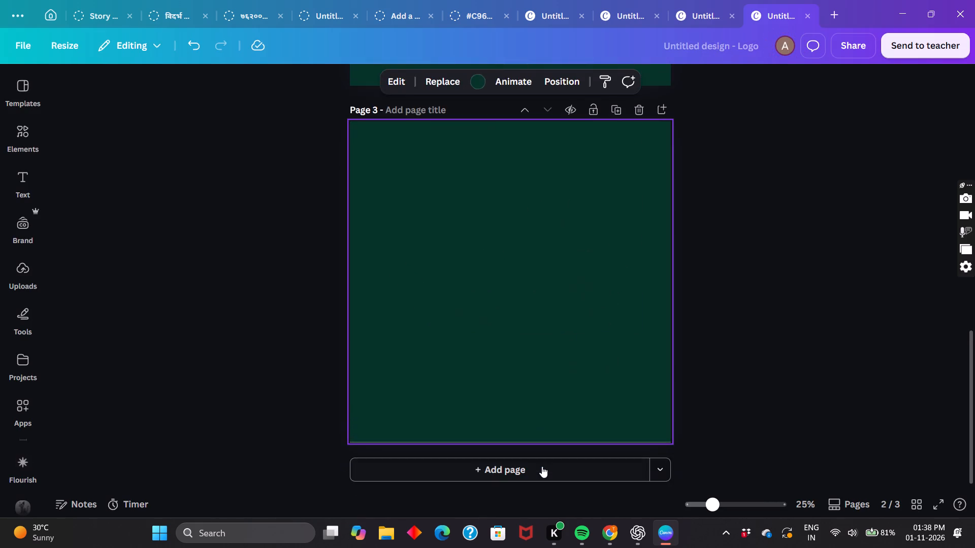
scroll(542, 466, "down", 1)
Copy the generated Cone & Curve logo image from the ChatGPT conversation in Chrome and paste it onto Canva's new page 3.
left_click(584, 161)
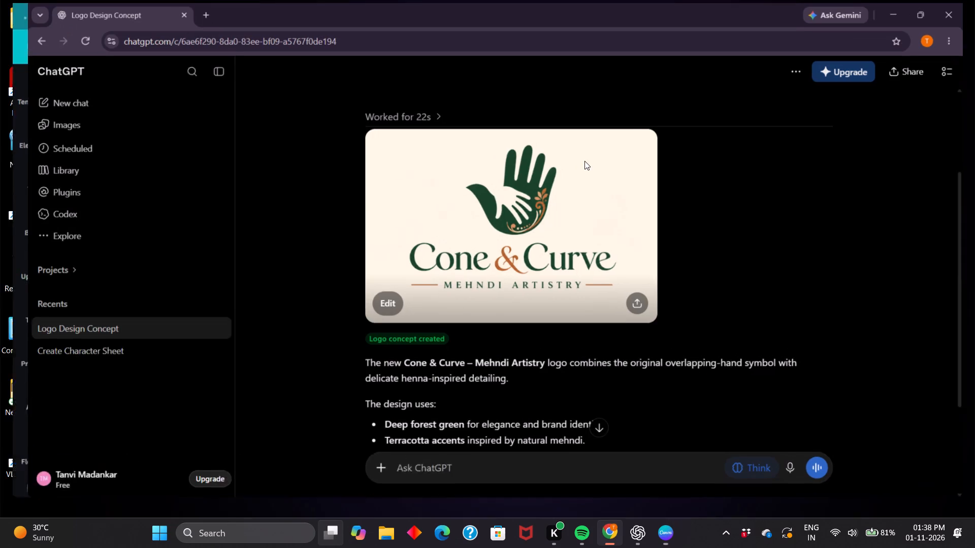
right_click(538, 219)
left_click(571, 269)
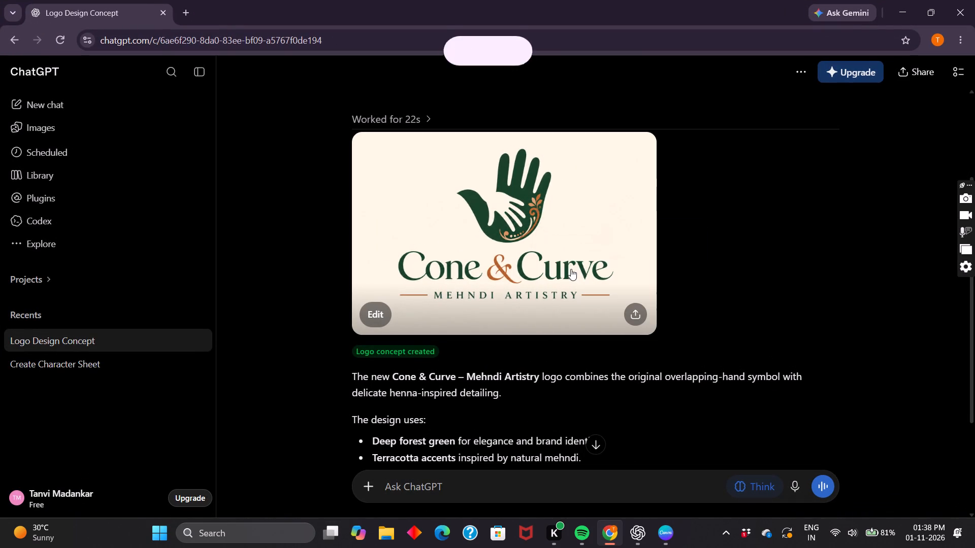
left_click(597, 121)
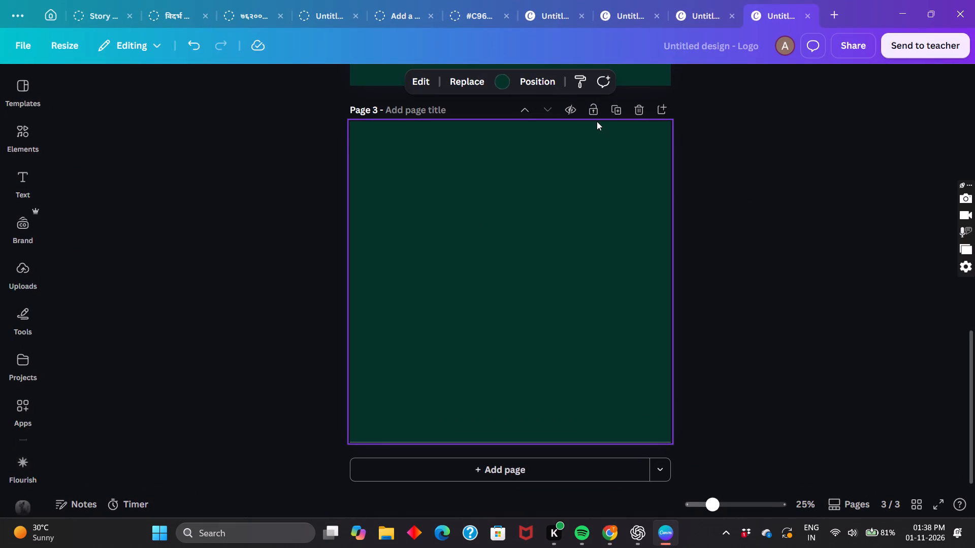
key("ctrl+v")
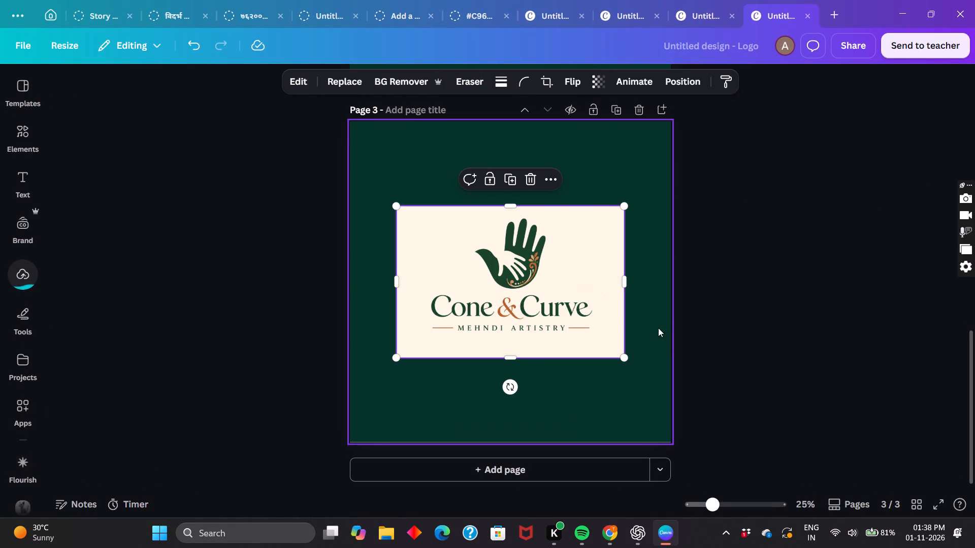
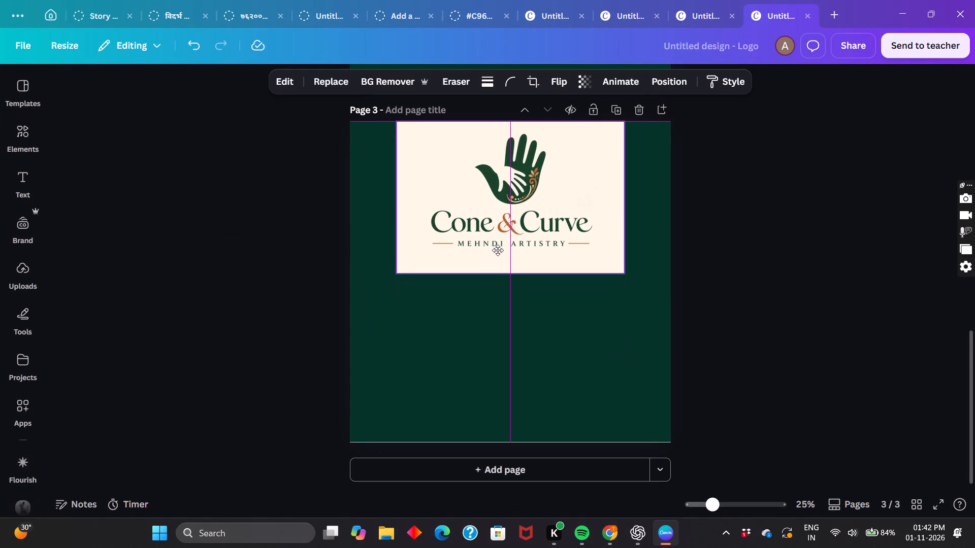
left_click_drag(498, 250, 495, 151)
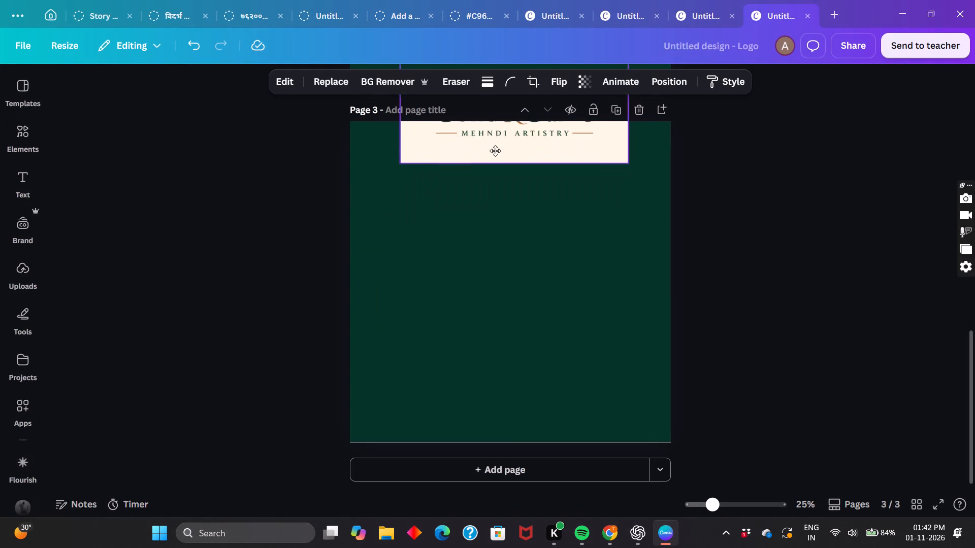
left_click_drag(495, 151, 500, 166)
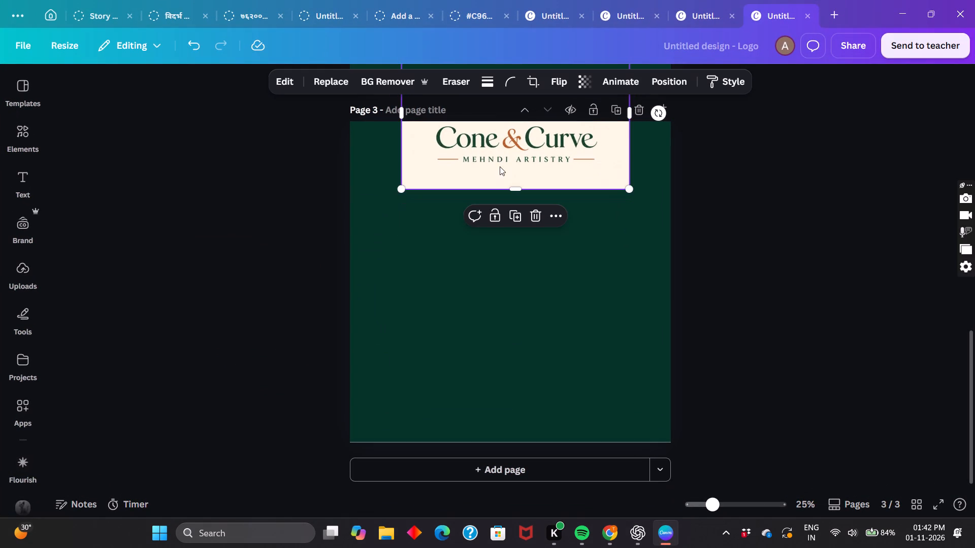
Add a text letter "C" to page 3 and enlarge it to a font size of about 543.
left_click(516, 251)
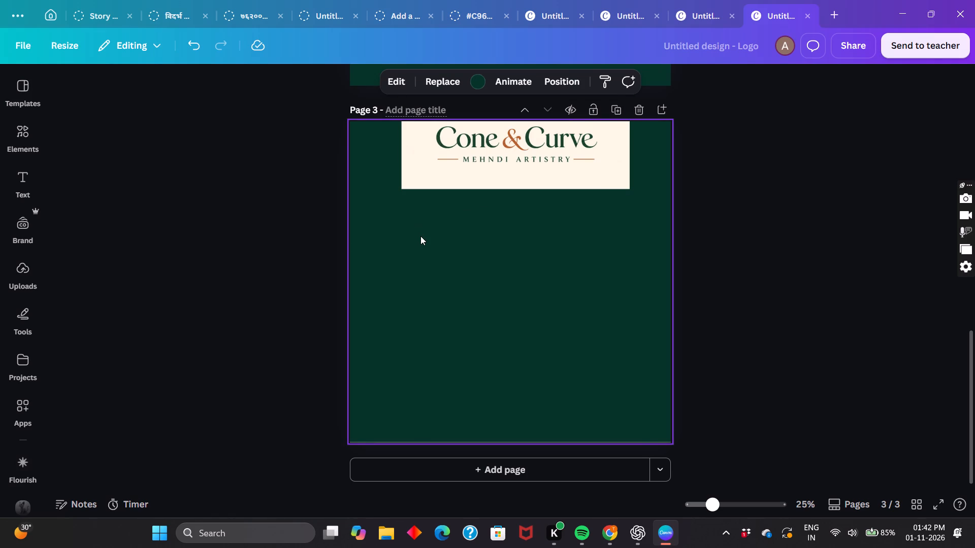
key("t")
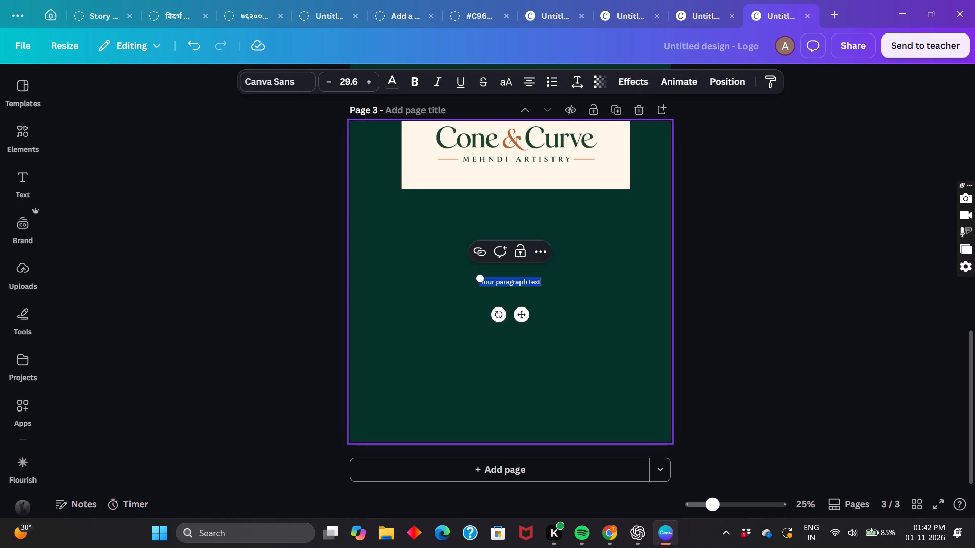
key("shift+c")
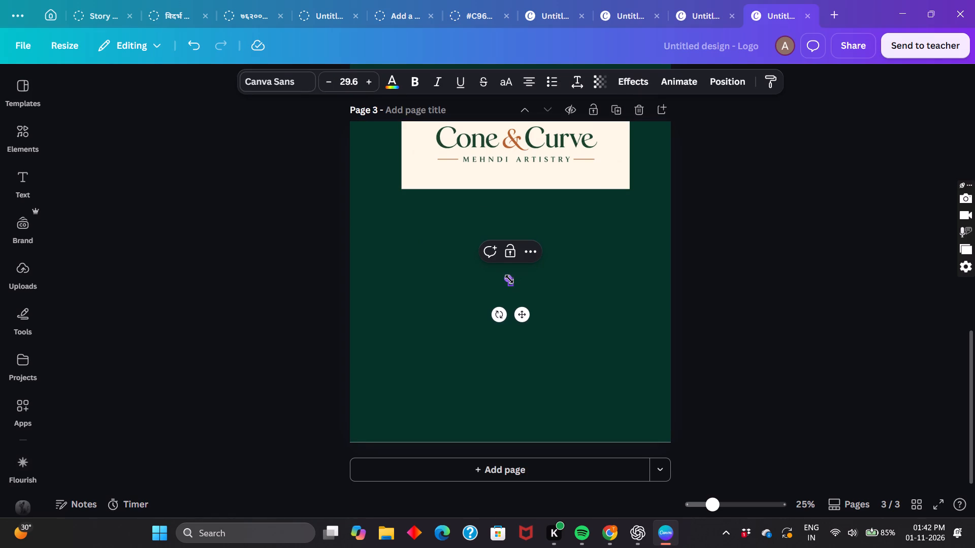
left_click_drag(509, 279, 353, 212)
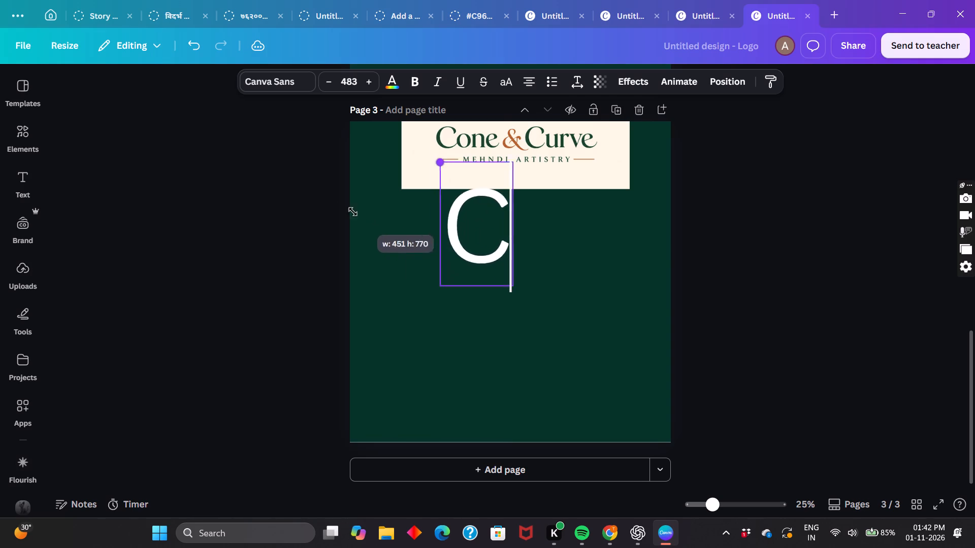
left_click_drag(353, 212, 333, 205)
left_click(538, 294)
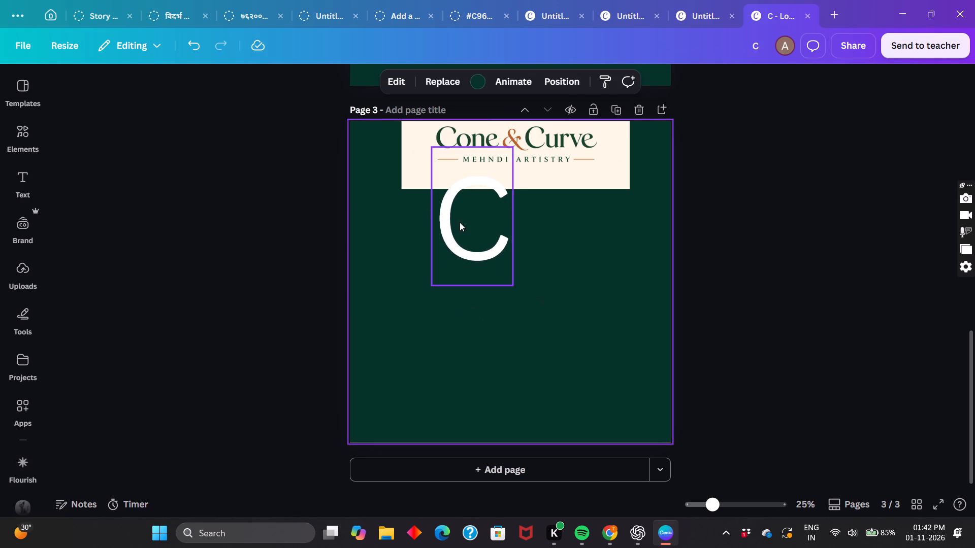
Move the large letter C below the logo image and centre it horizontally and vertically on the page.
left_click_drag(460, 222, 490, 300)
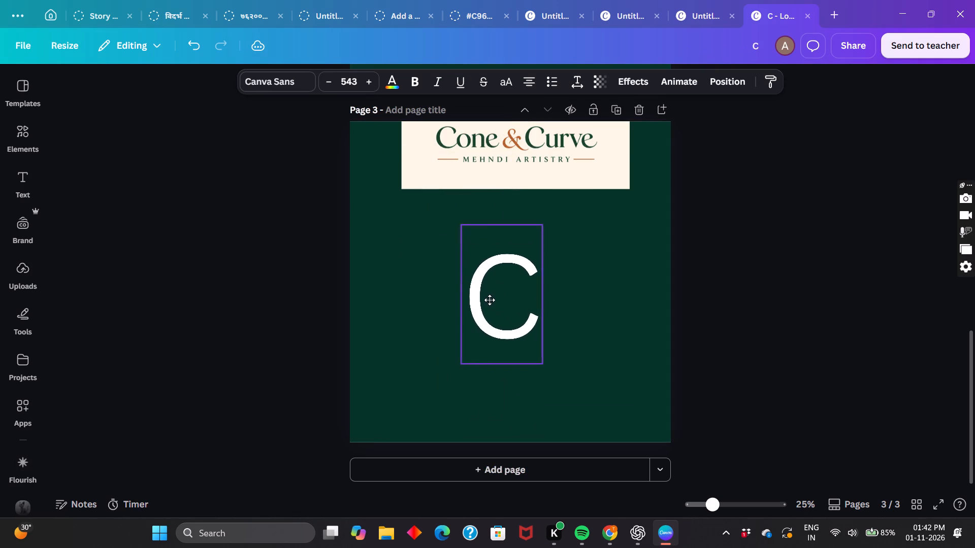
left_click_drag(490, 300, 496, 295)
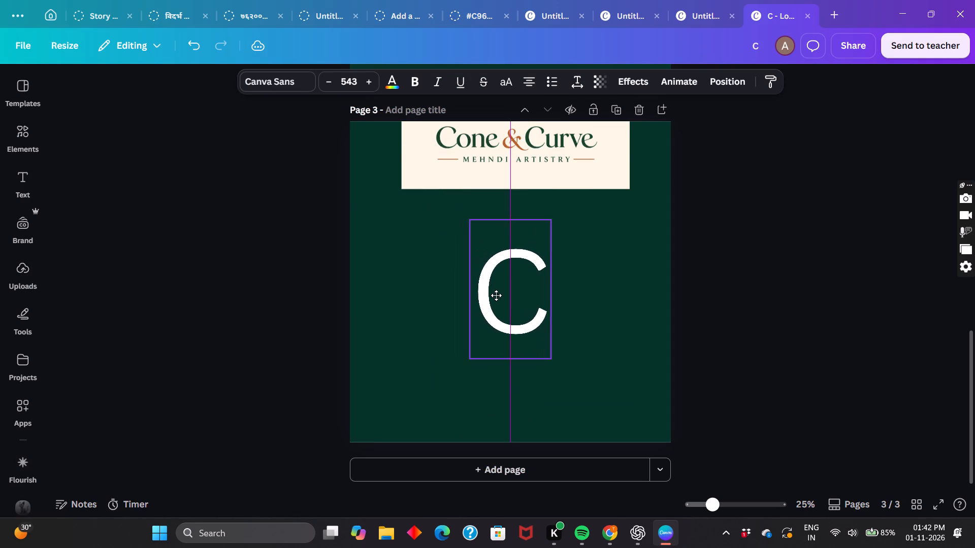
left_click_drag(496, 295, 495, 286)
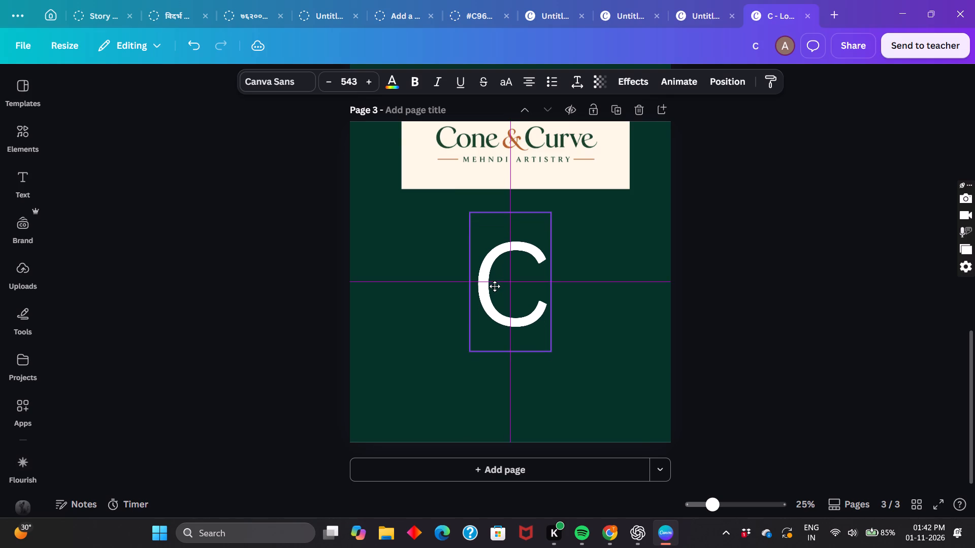
left_click_drag(495, 286, 494, 286)
left_click(530, 285)
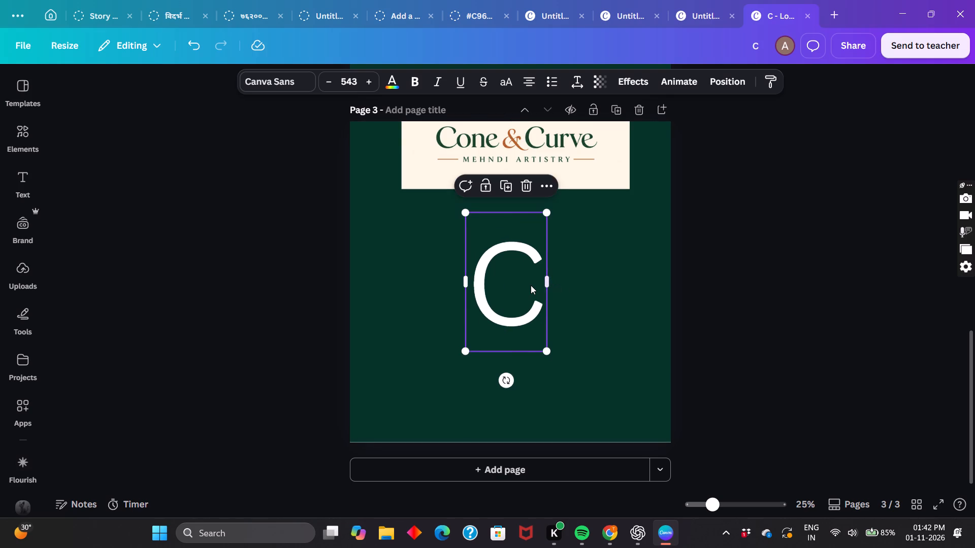
left_click(571, 294)
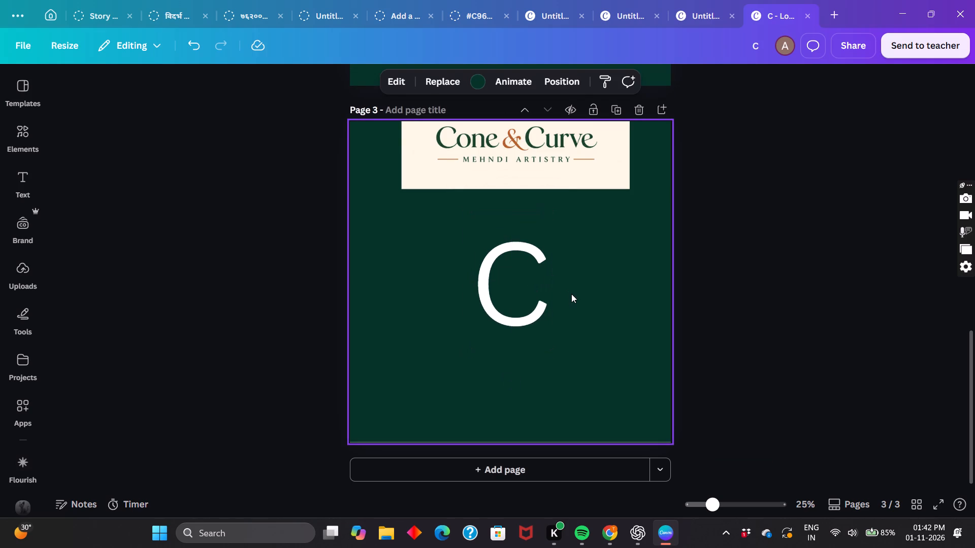
Reposition the Cone & Curve logo image so it is horizontally centred above the letter C, still overhanging the page's top edge.
left_click(527, 277)
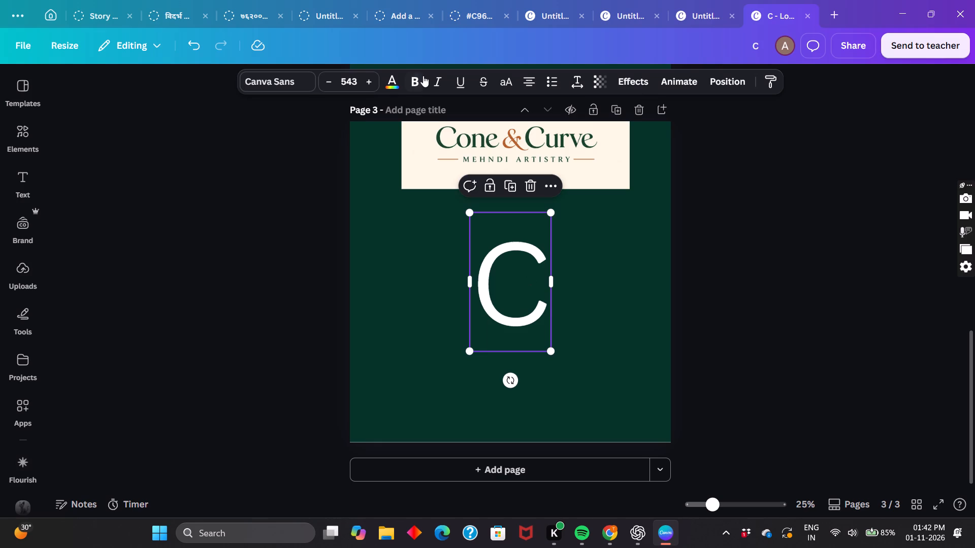
left_click(296, 80)
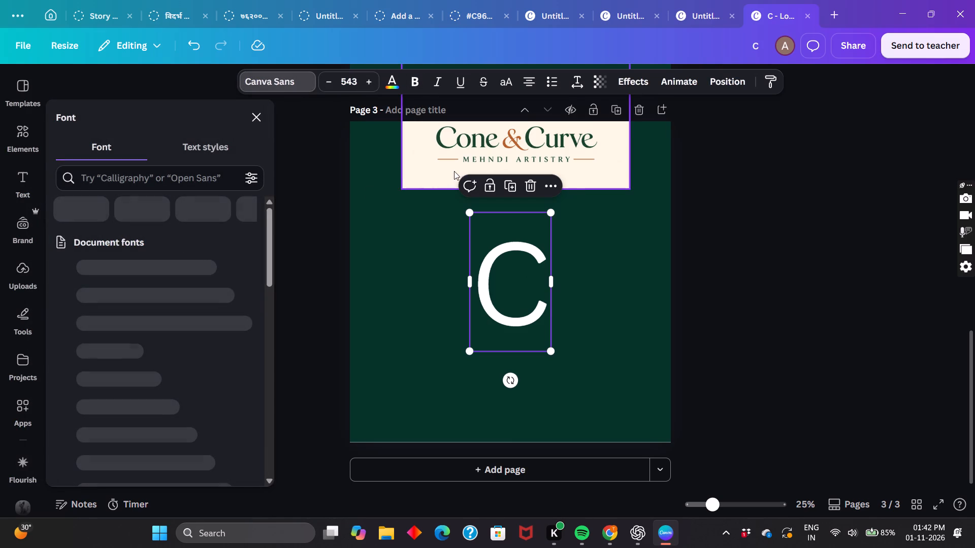
left_click_drag(450, 167, 457, 198)
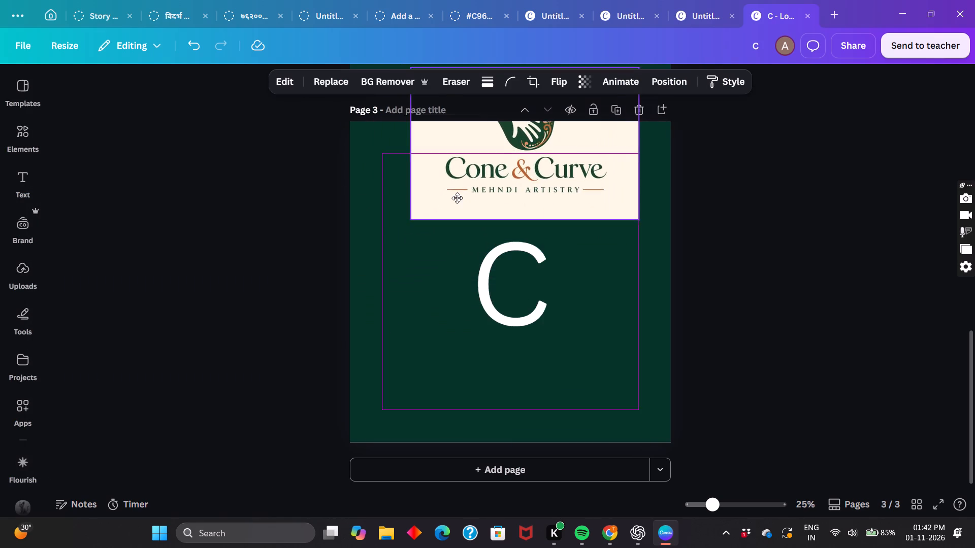
left_click_drag(457, 198, 444, 169)
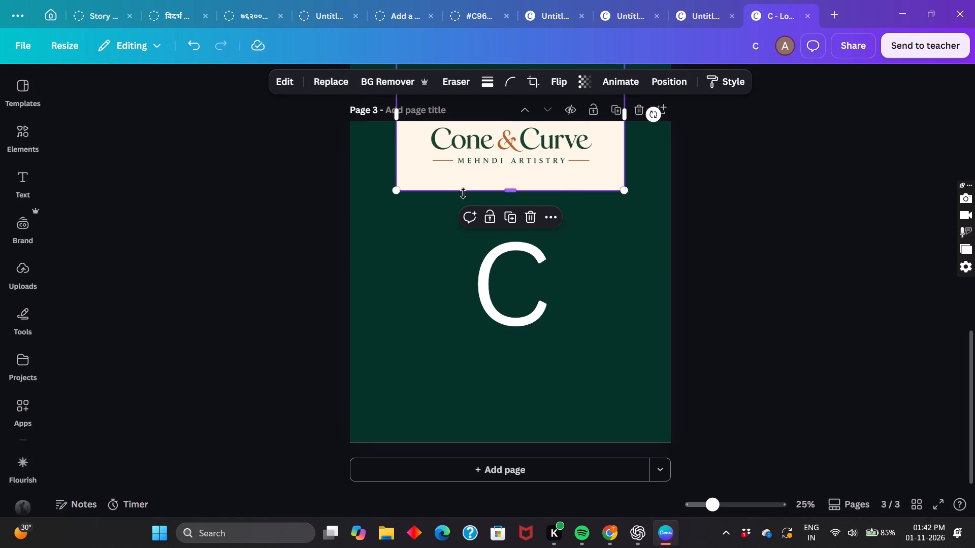
Open the font choices for the letter C, check the ChatGPT logo concept in Chrome, and return to browse the fonts.
left_click(497, 275)
left_click(287, 87)
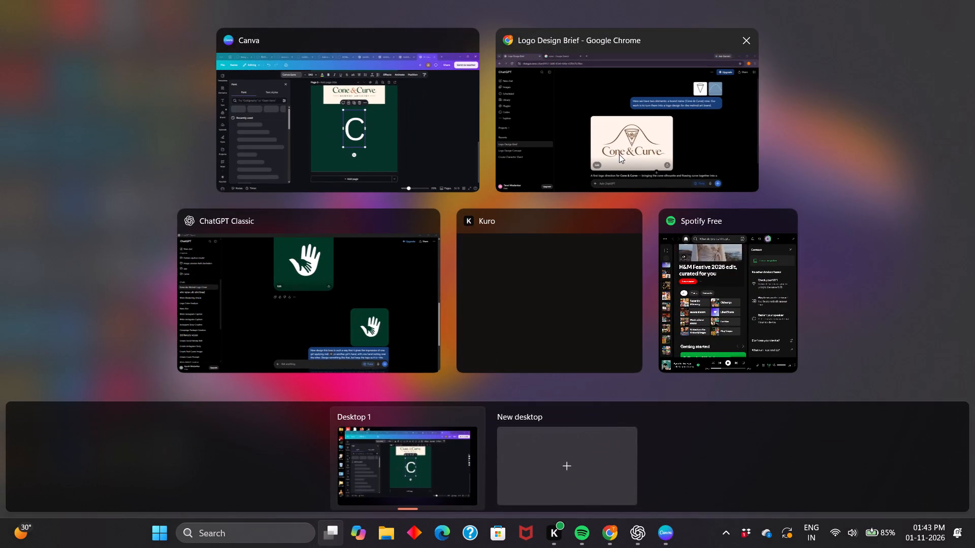
left_click(619, 154)
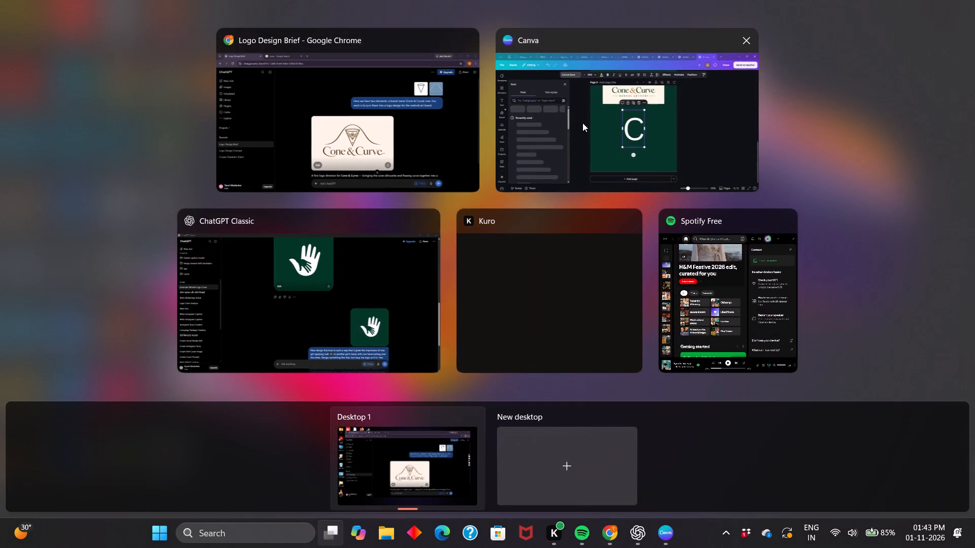
left_click(582, 123)
scroll(165, 374, "down", 1)
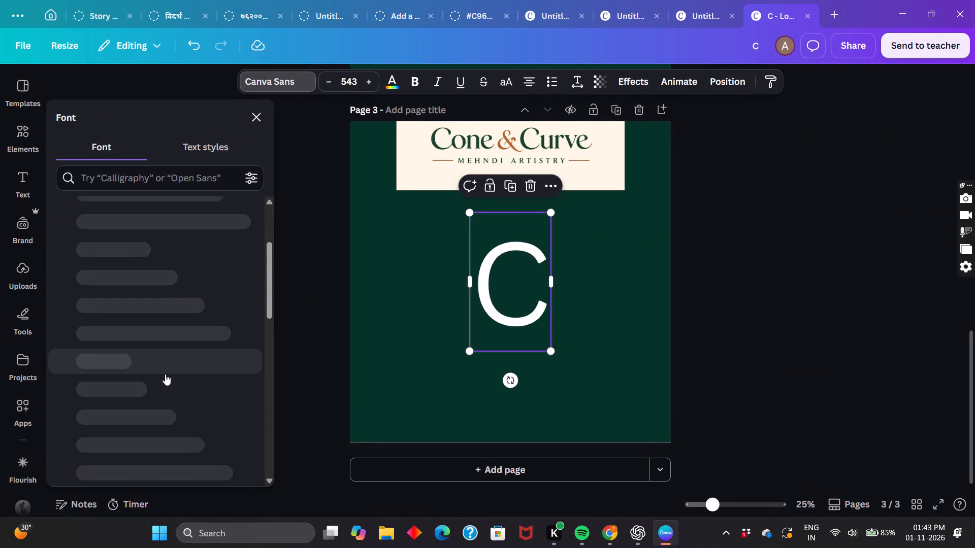
scroll(165, 374, "down", 6)
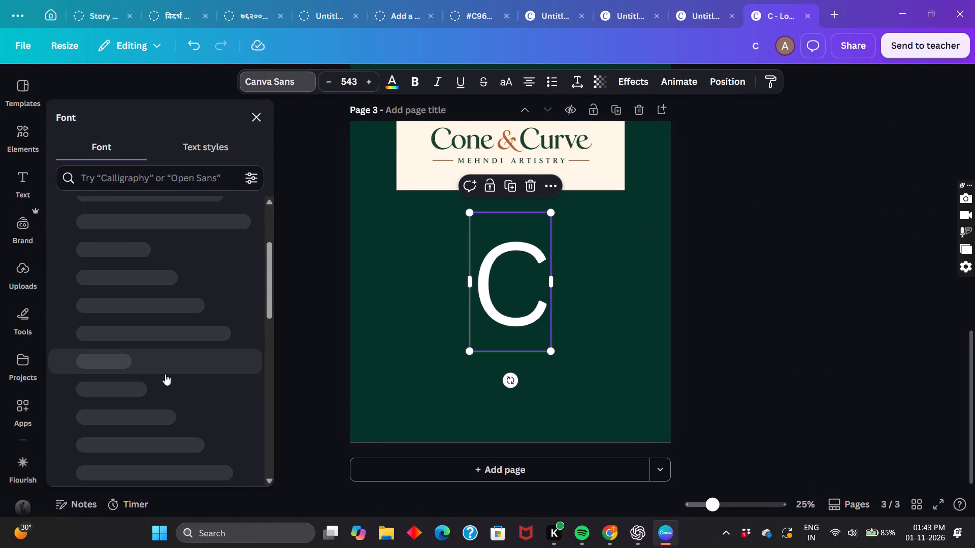
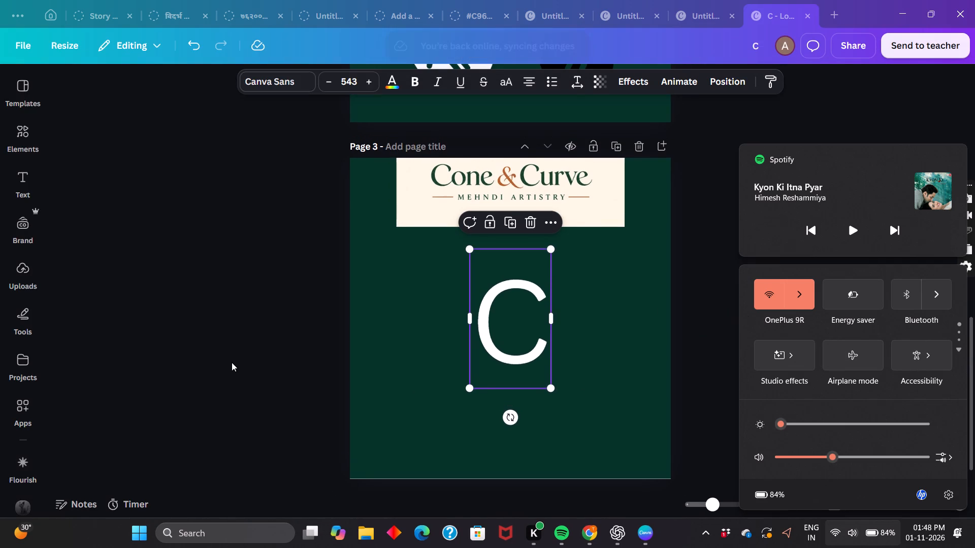
Dismiss the Windows quick settings and return to the design with the letter C on page 3 deselected.
left_click(232, 362)
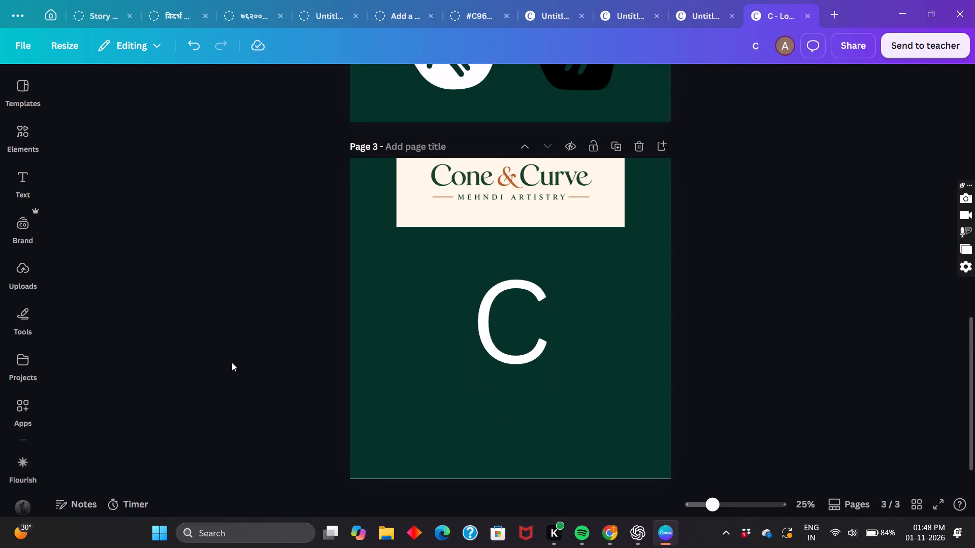
Switch to Spotify, resume playback, and play the song "Kadhi Tu" from the Marathi playlist.
left_click(582, 532)
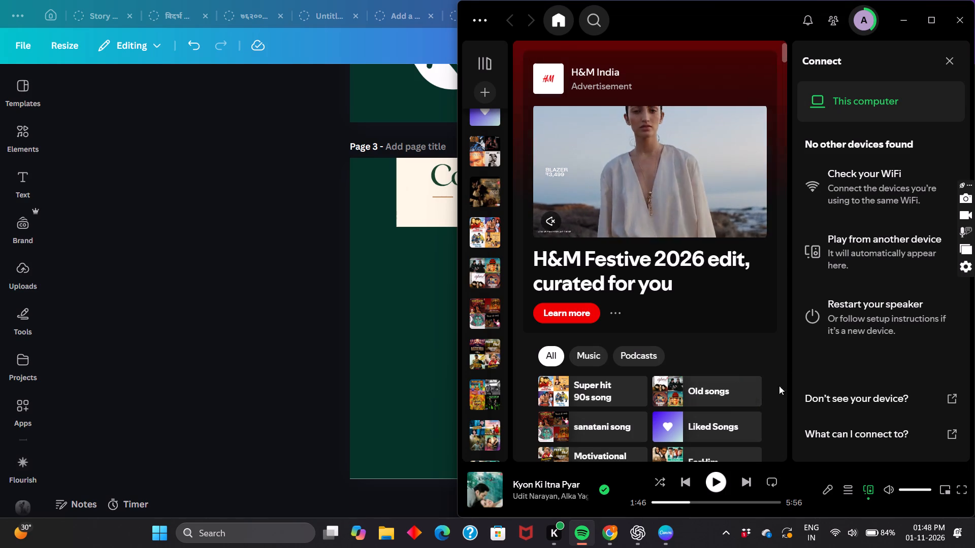
left_click(713, 483)
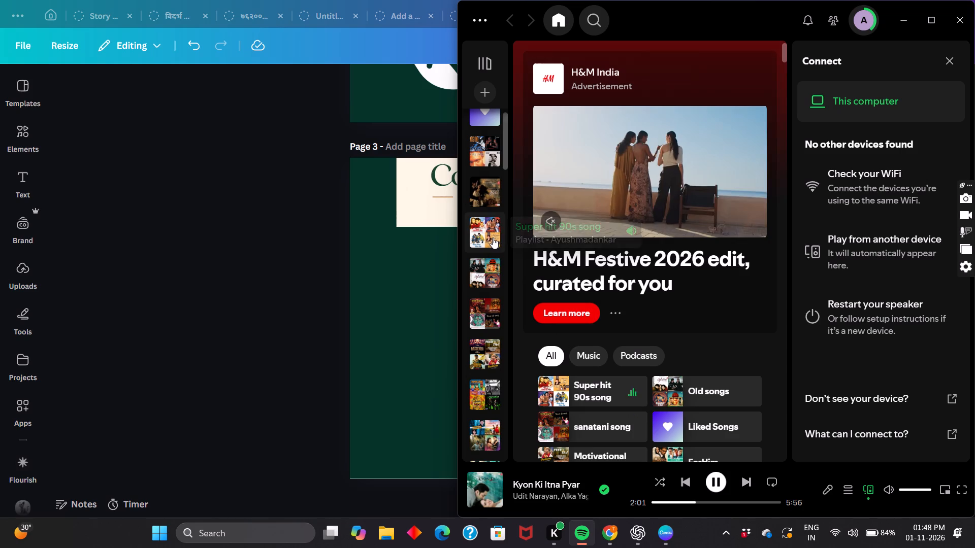
scroll(491, 239, "up", 1)
left_click(481, 164)
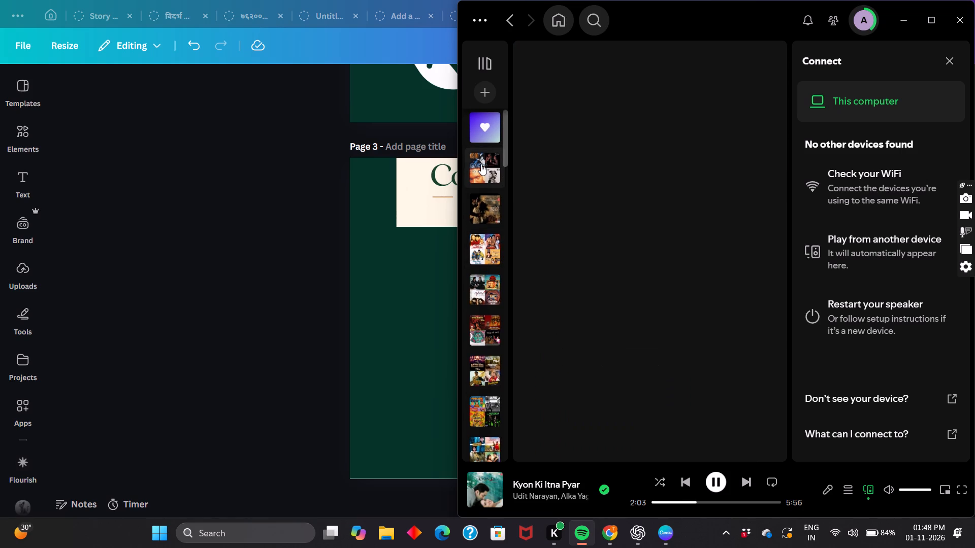
scroll(583, 310, "down", 1)
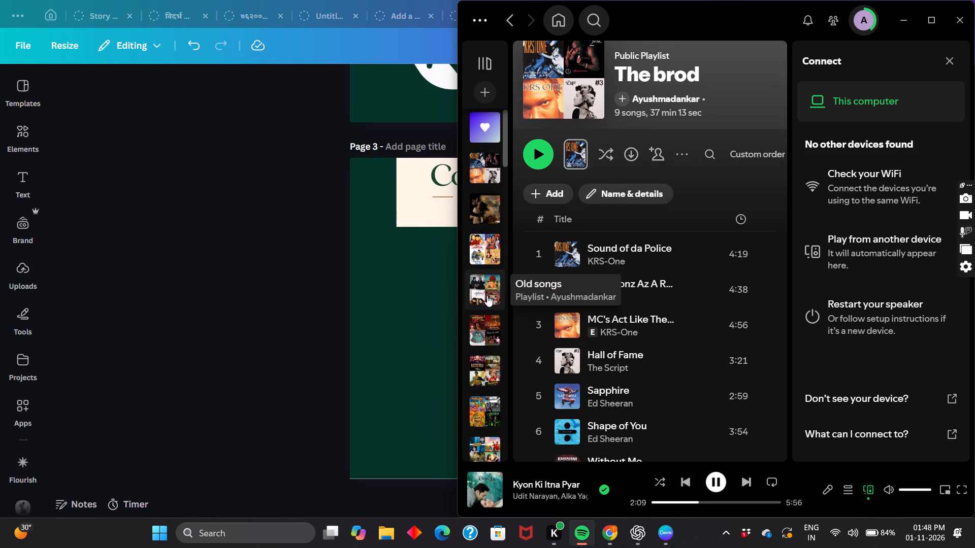
scroll(586, 394, "down", 1)
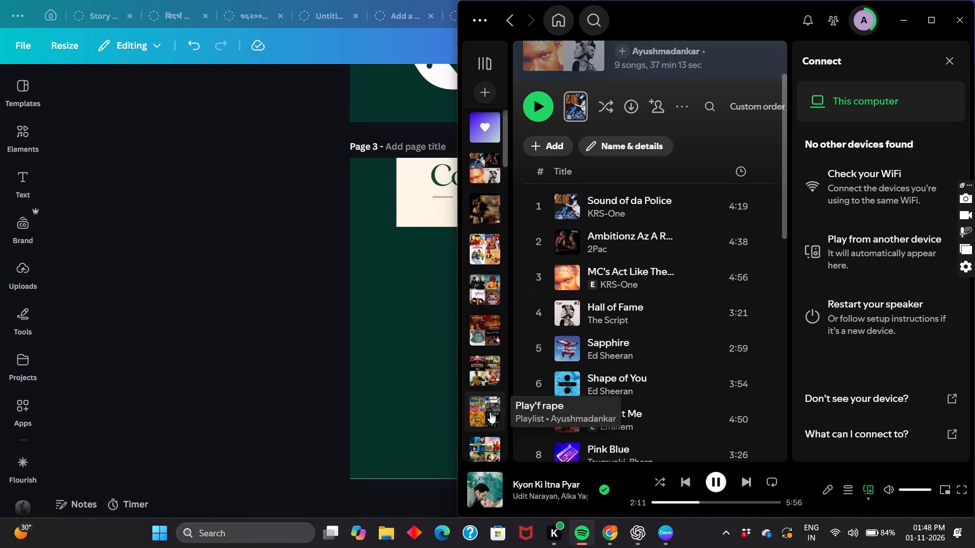
scroll(489, 407, "down", 1)
left_click(489, 407)
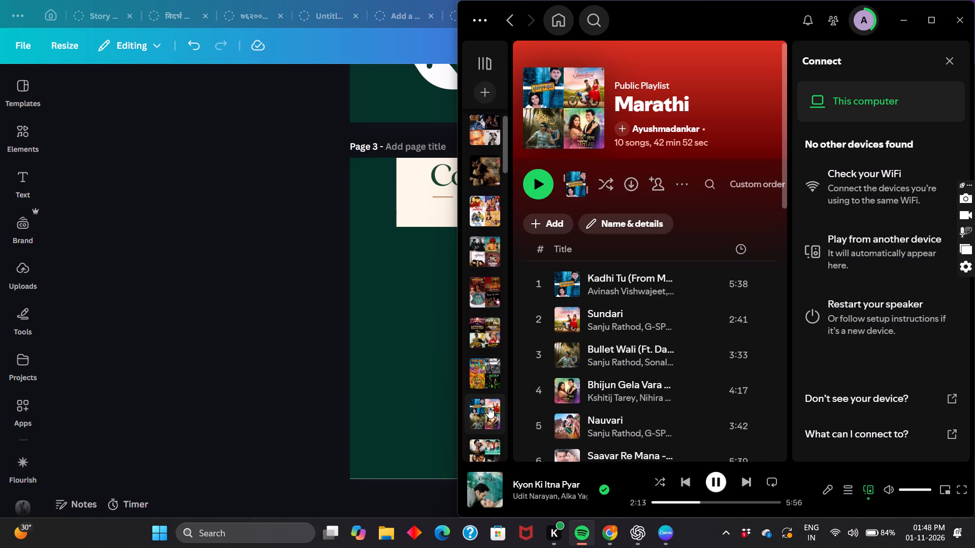
double_click(613, 284)
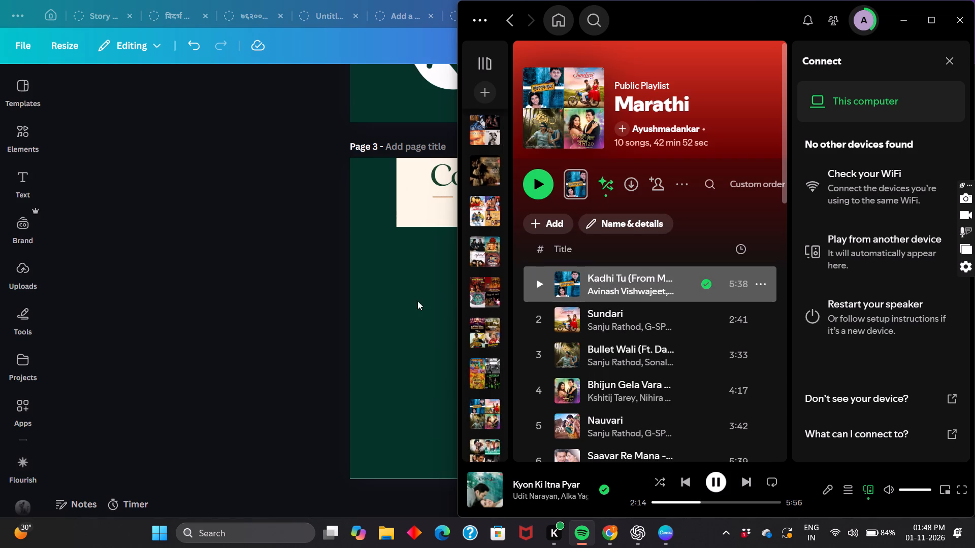
Return to Canva and set the font of the letter C on page 3 to Poppins.
left_click(308, 346)
left_click(543, 312)
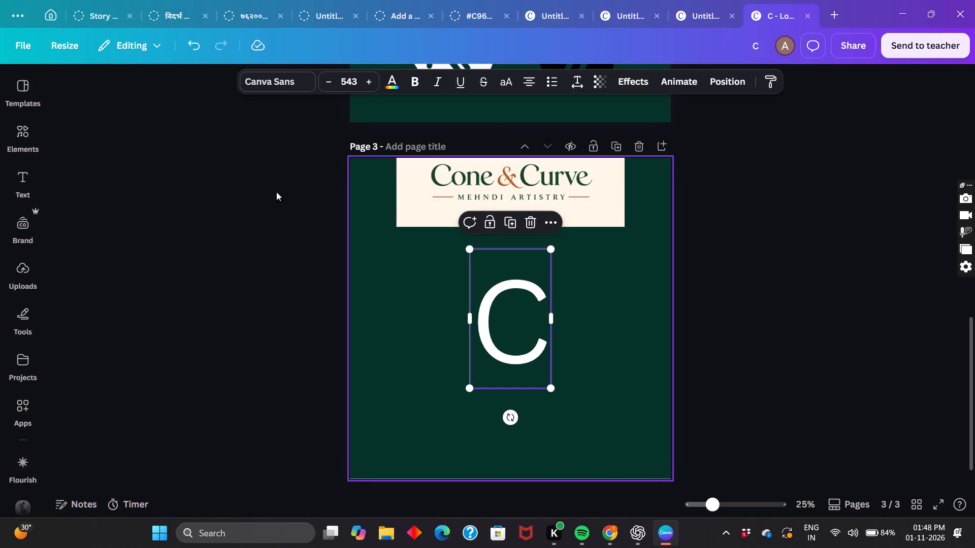
left_click(271, 81)
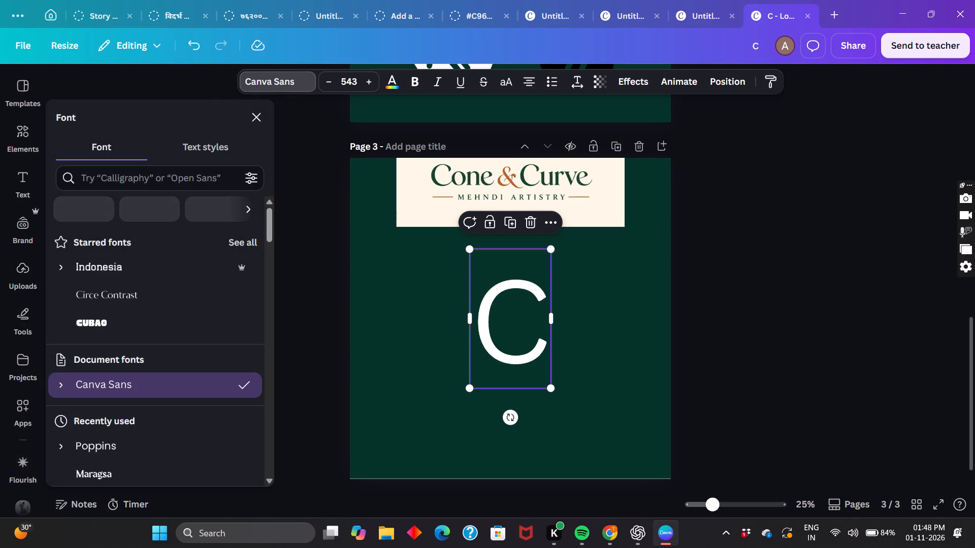
left_click(92, 442)
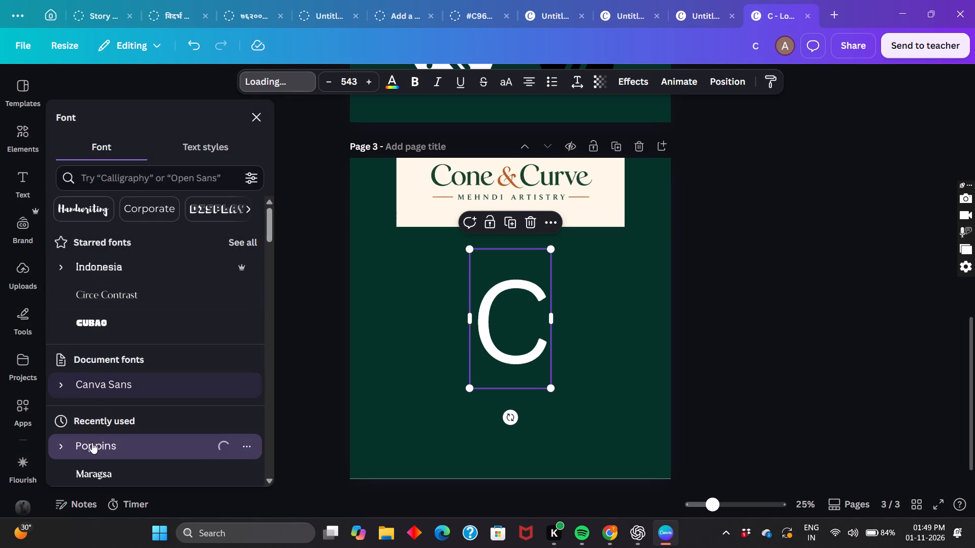
Compare Poppins weights such as Medium, Thin and Light on the letter C and settle on Thin.
scroll(230, 390, "down", 1)
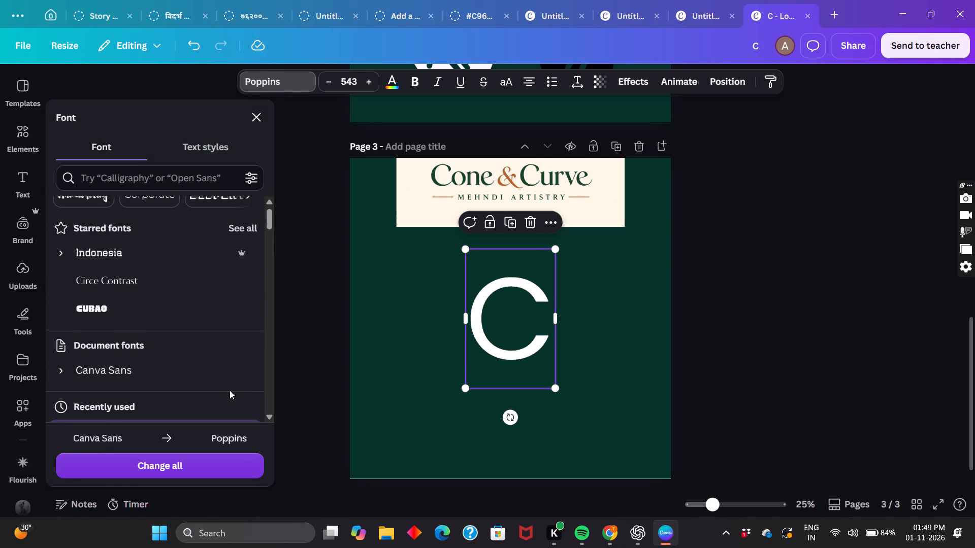
scroll(230, 390, "down", 2)
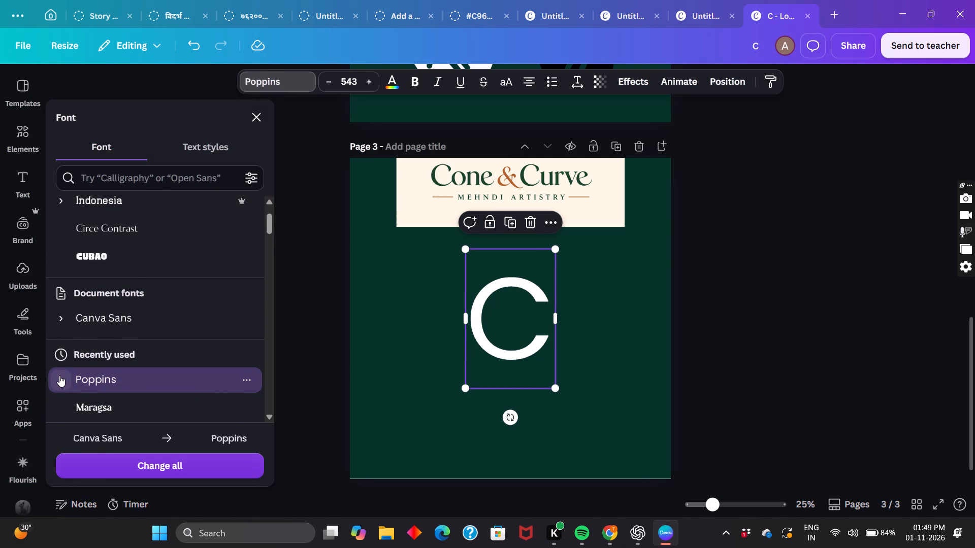
left_click(59, 375)
scroll(219, 345, "down", 1)
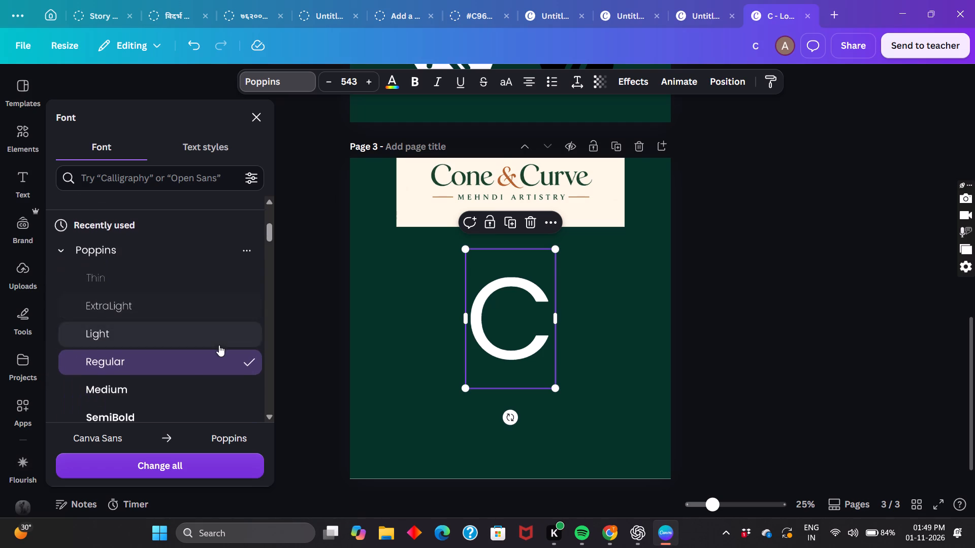
scroll(210, 273, "down", 1)
scroll(237, 224, "down", 1)
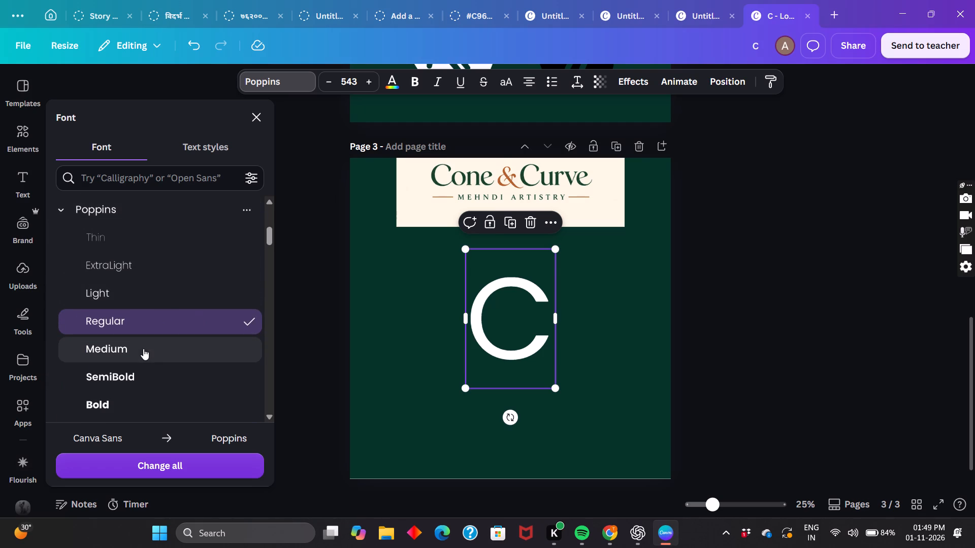
left_click(143, 349)
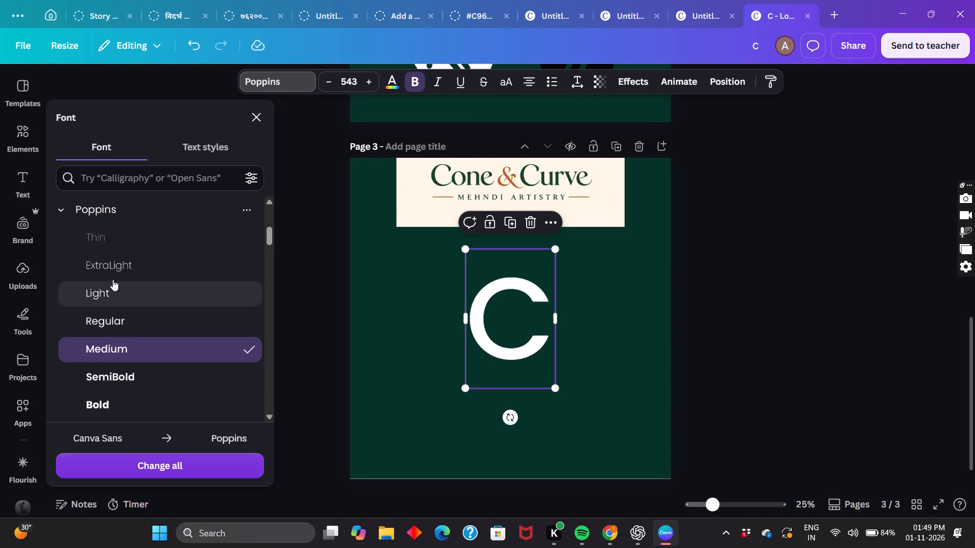
left_click(102, 238)
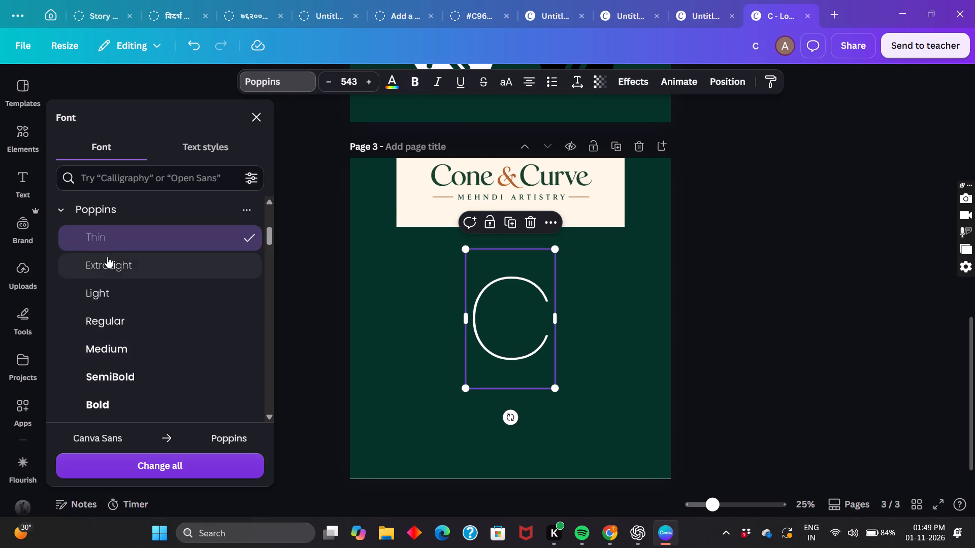
left_click(106, 260)
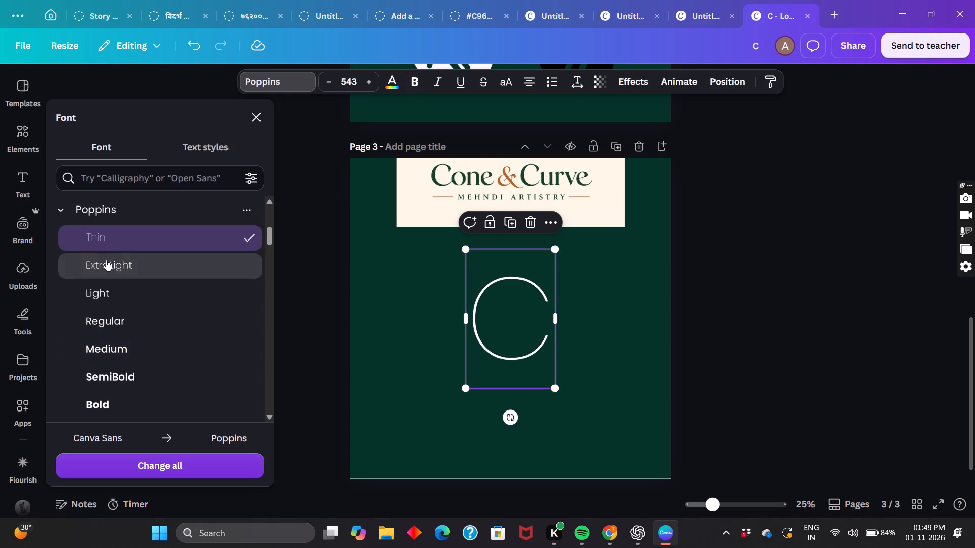
left_click(103, 303)
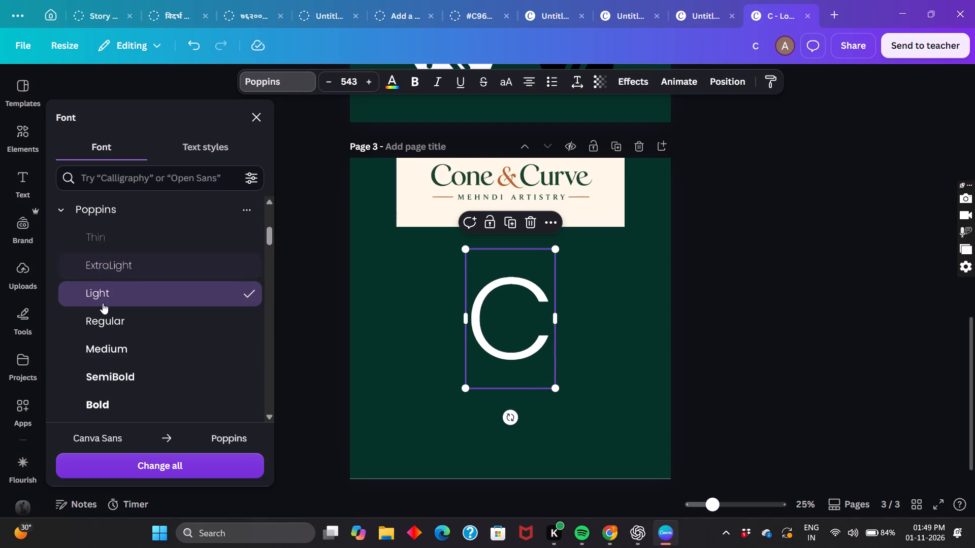
left_click(96, 232)
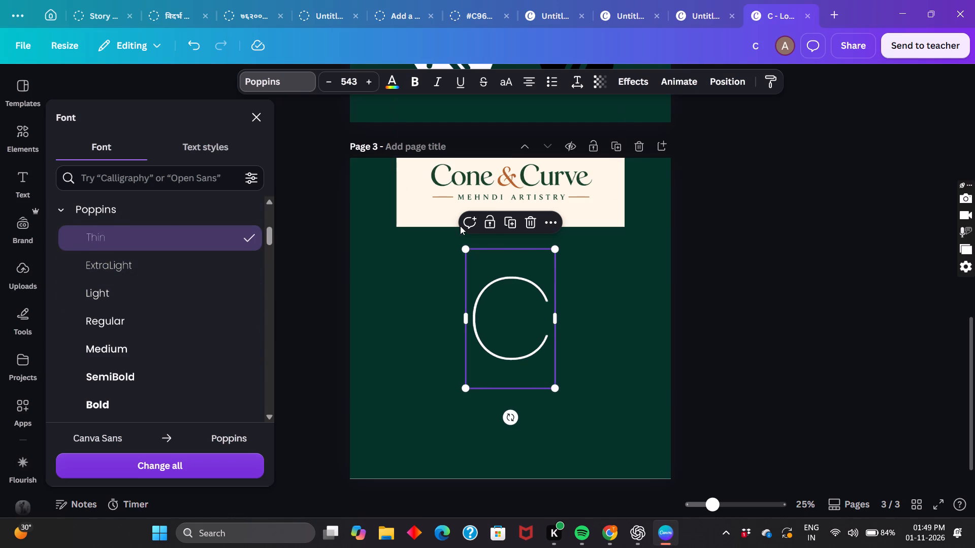
Duplicate the thin letter C, reduce the copy to a font size of about 374, and centre it inside the original.
left_click(514, 221)
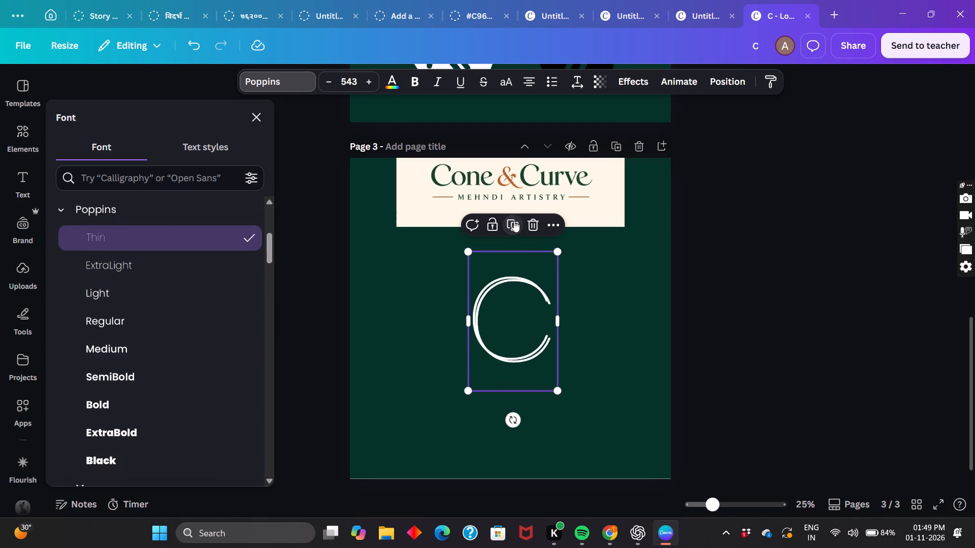
left_click_drag(562, 389, 537, 363)
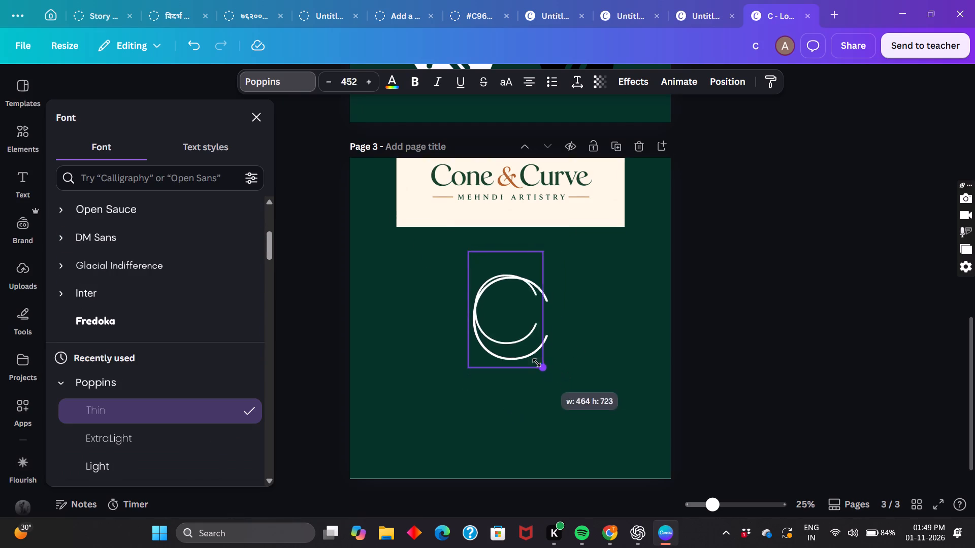
left_click_drag(537, 363, 529, 349)
left_click_drag(504, 304, 517, 324)
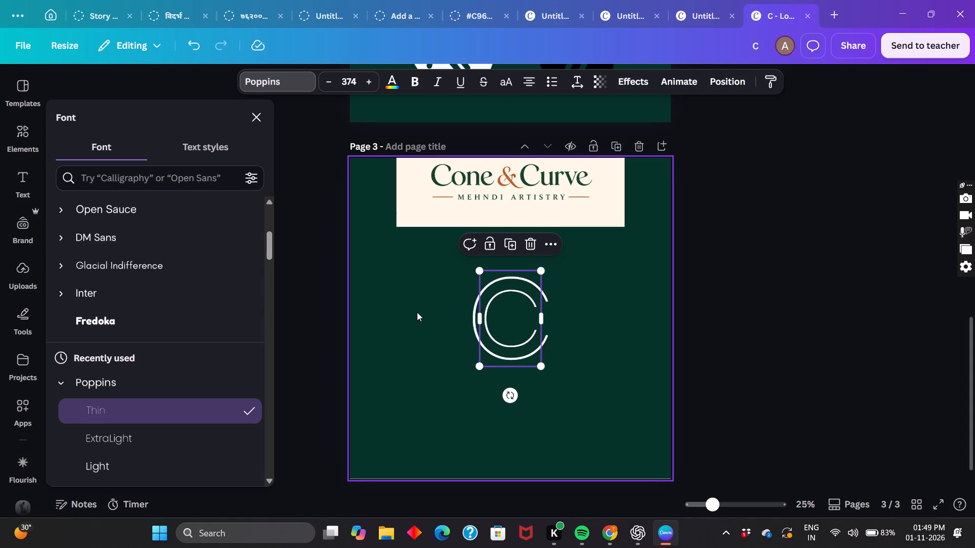
Add an "&" text below the letters at a font size of about 82.6, with its text box narrowed to fit the character.
key("t")
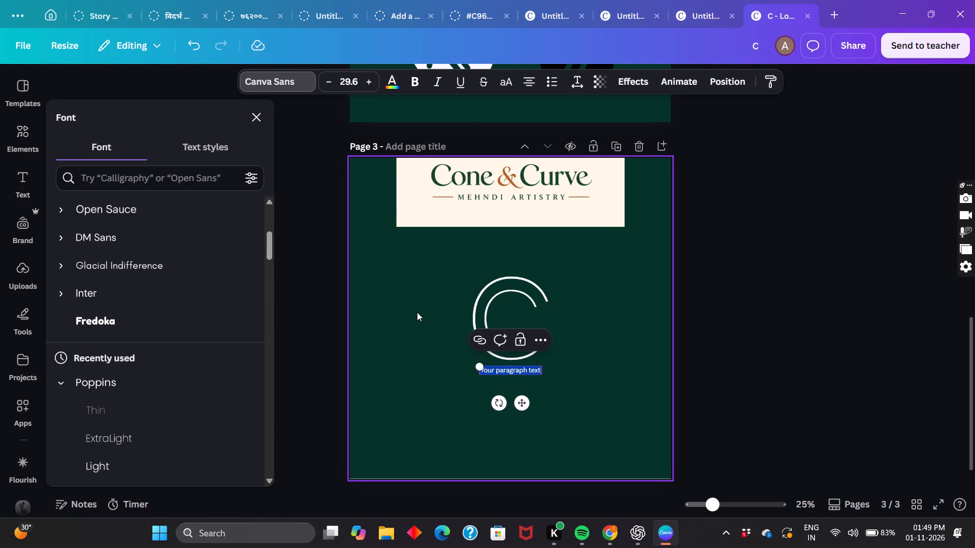
key("shift+ampersand")
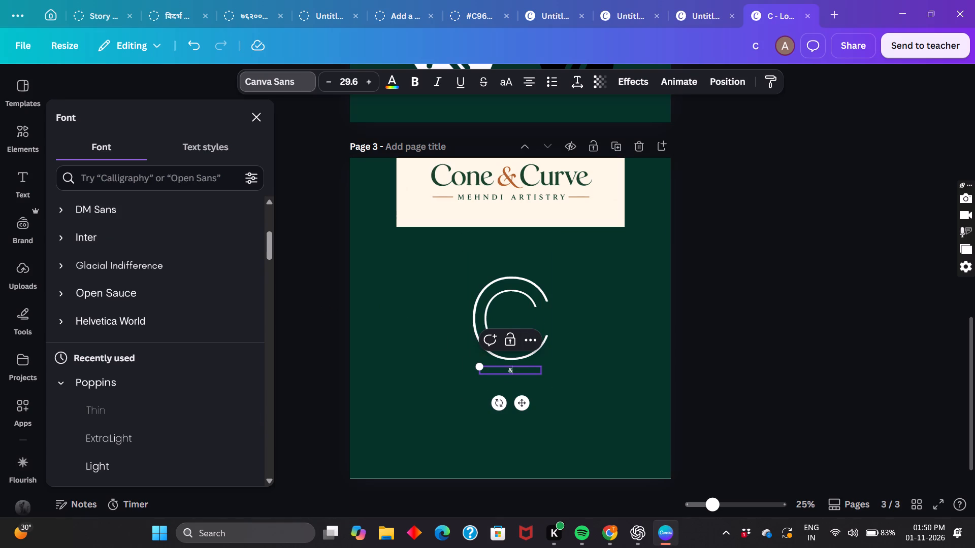
left_click_drag(479, 365, 377, 284)
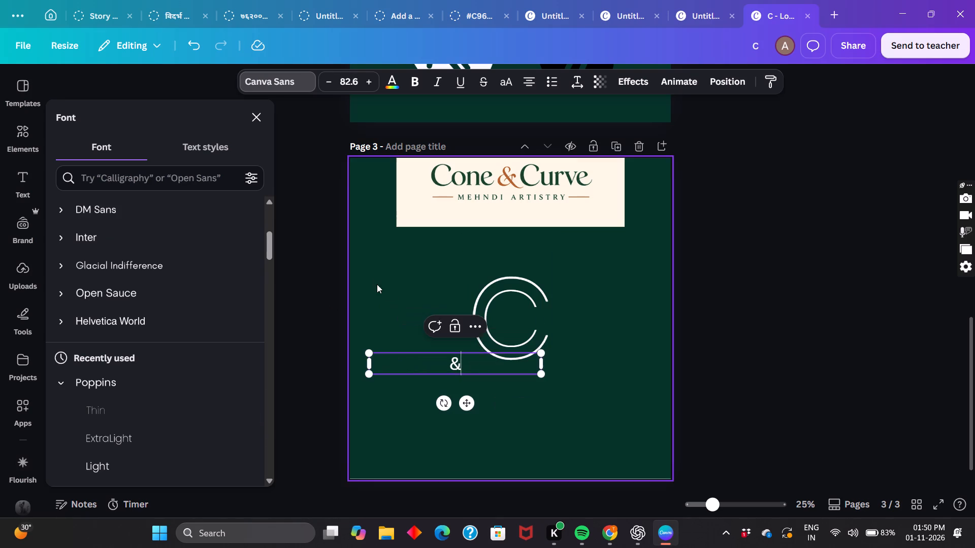
left_click_drag(541, 364, 574, 353)
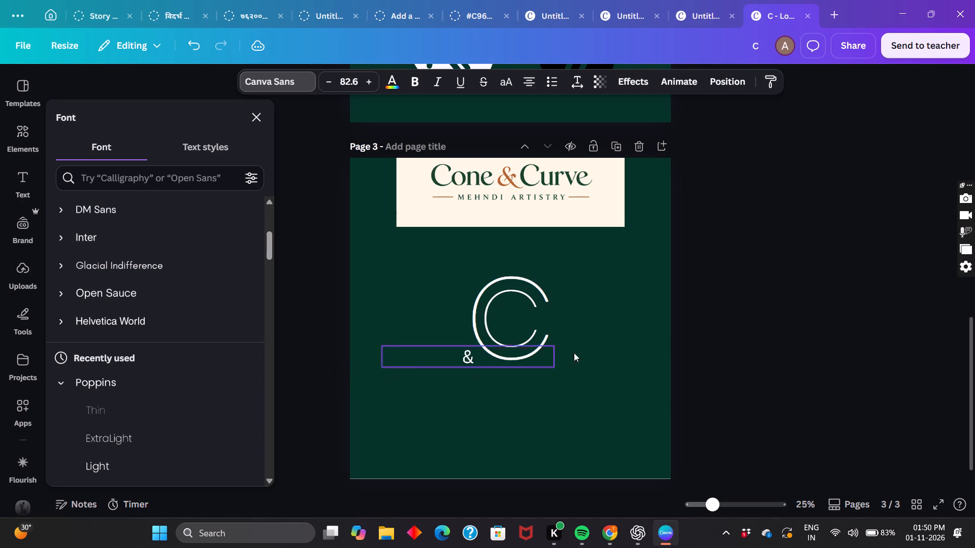
left_click_drag(574, 353, 608, 389)
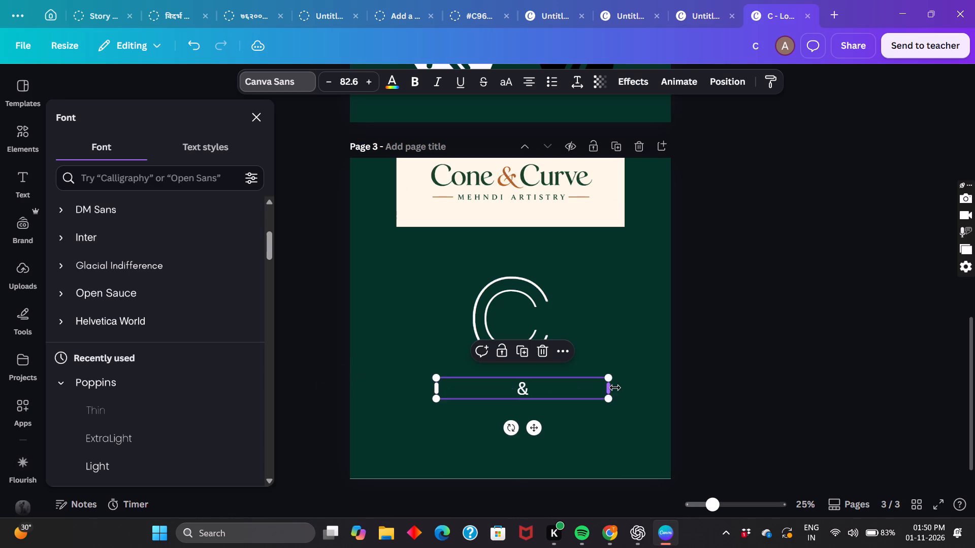
left_click_drag(613, 388, 472, 424)
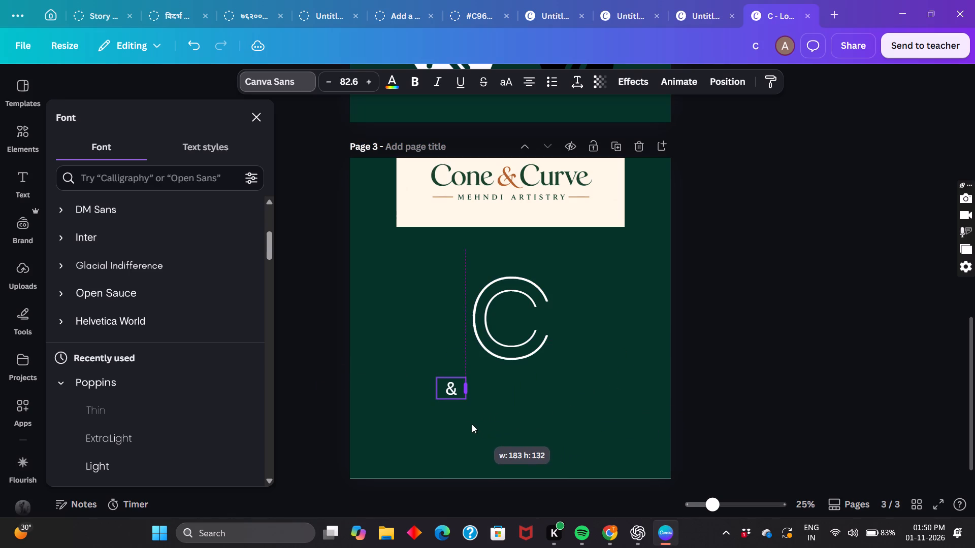
left_click_drag(472, 424, 456, 425)
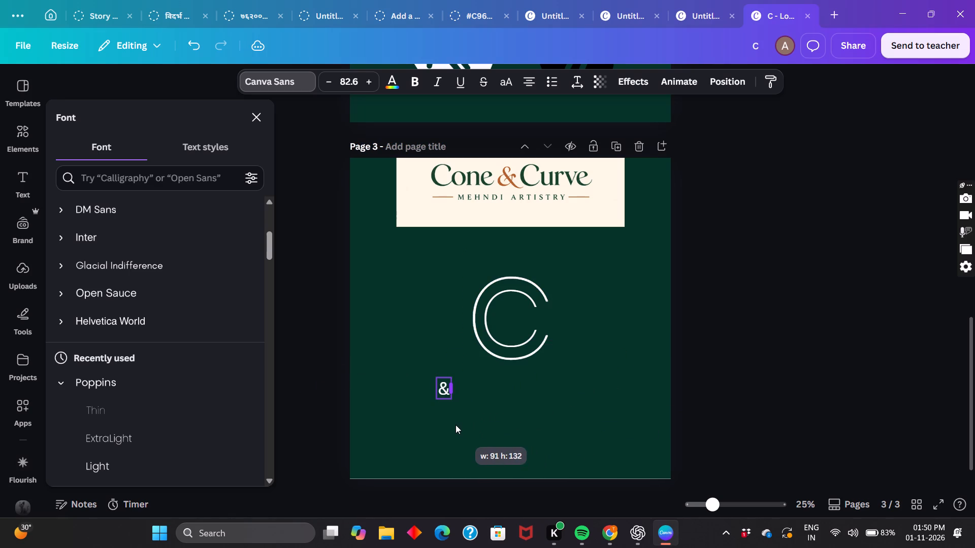
left_click_drag(456, 425, 454, 424)
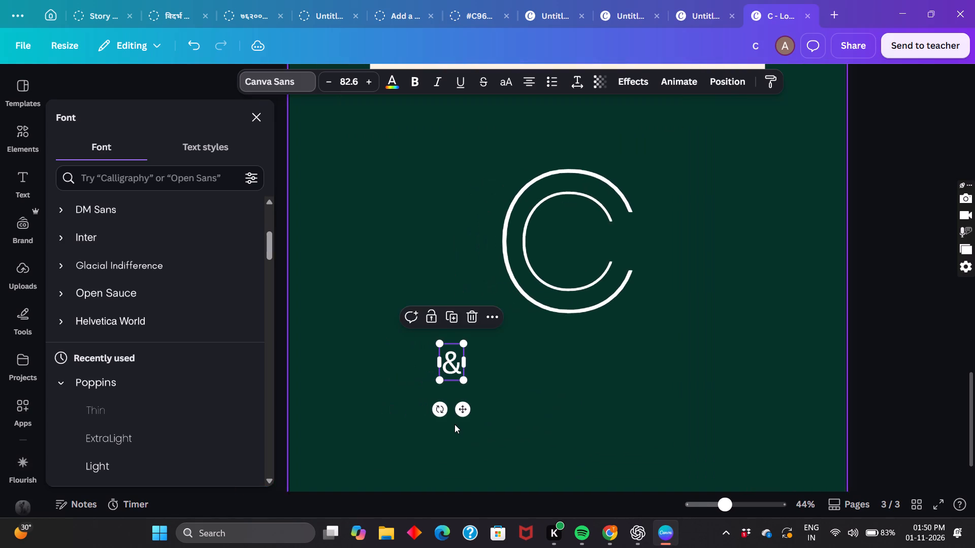
Move the "&" into the centre of the inner letter C and deselect it.
left_click_drag(460, 412, 578, 296)
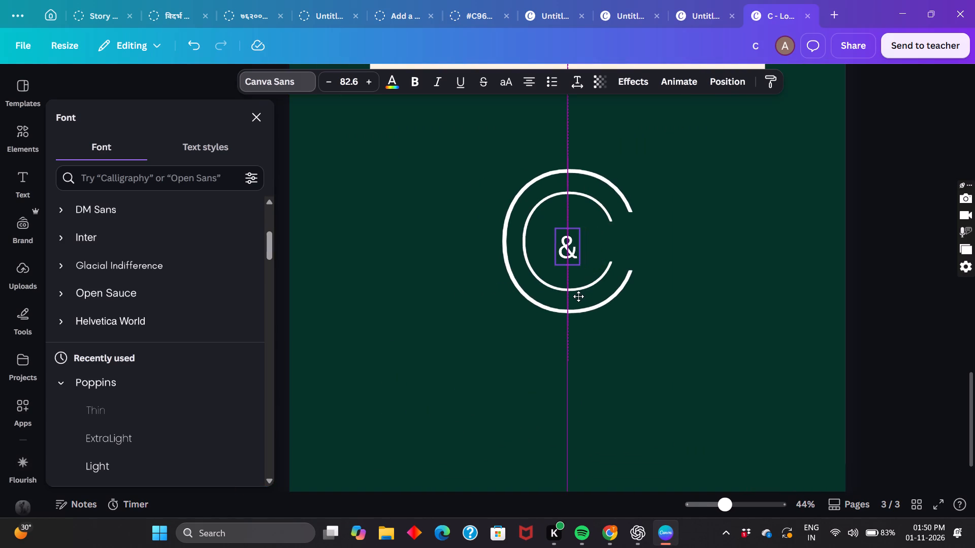
left_click_drag(578, 296, 576, 293)
left_click(681, 349)
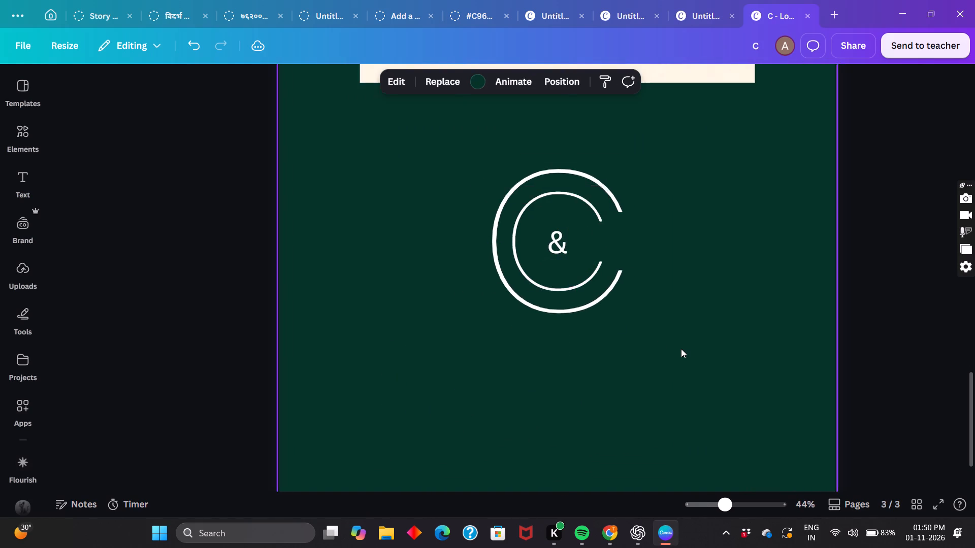
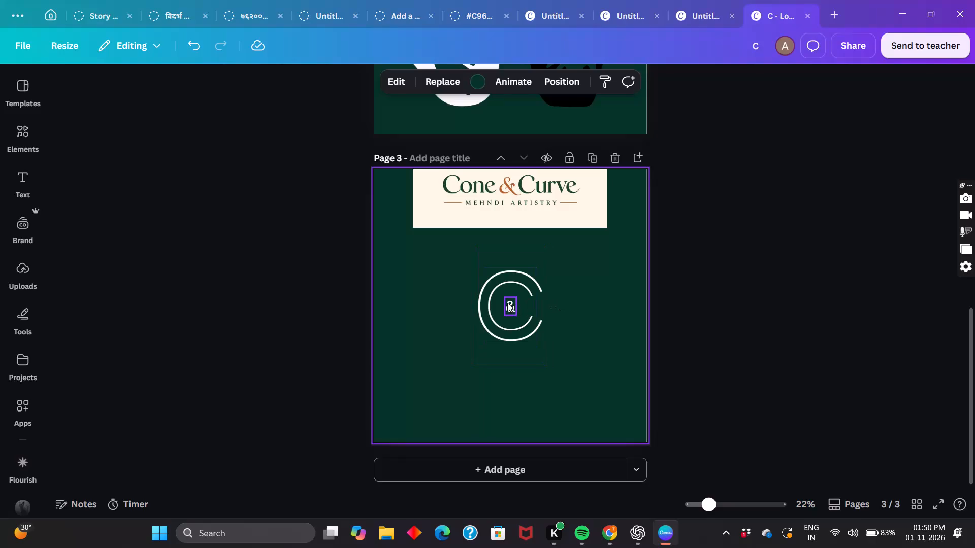
Enlarge the "&" to a font size of about 165, centre it inside the inner letter C, and deselect it.
left_click(507, 303)
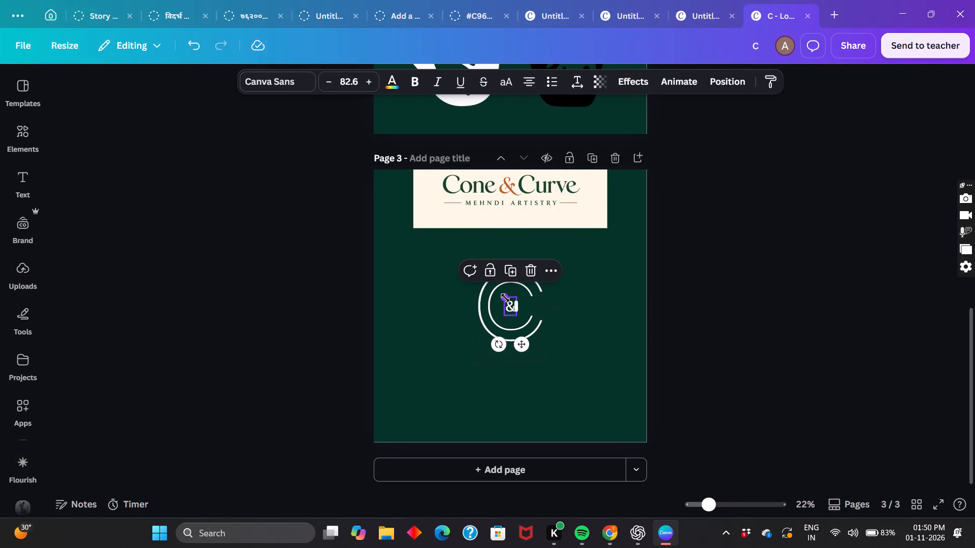
left_click_drag(505, 298, 484, 286)
left_click_drag(507, 302, 516, 311)
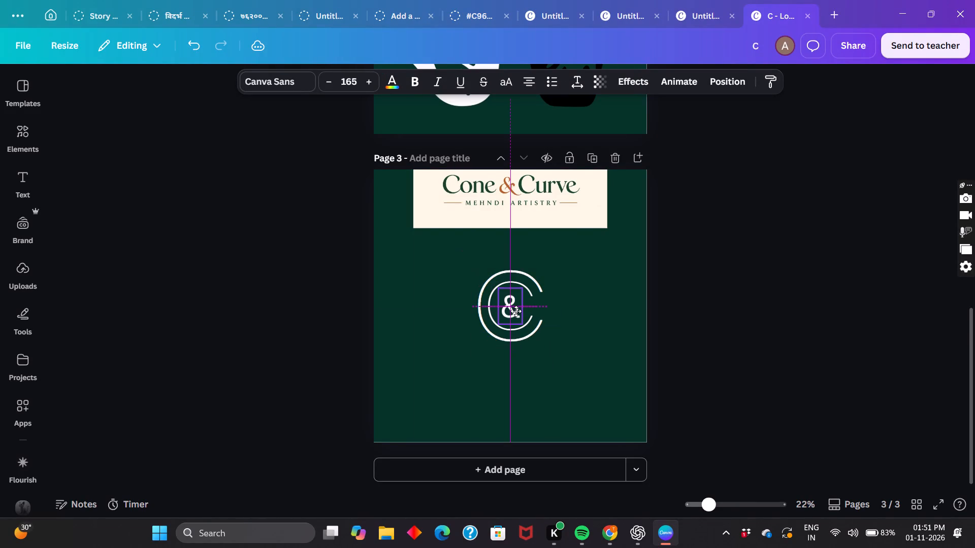
left_click_drag(516, 311, 516, 312)
left_click(716, 317)
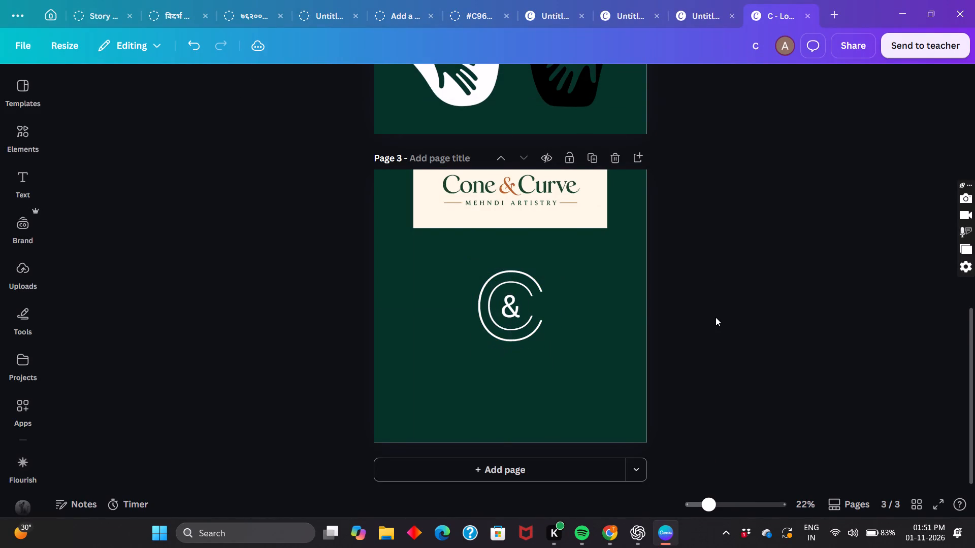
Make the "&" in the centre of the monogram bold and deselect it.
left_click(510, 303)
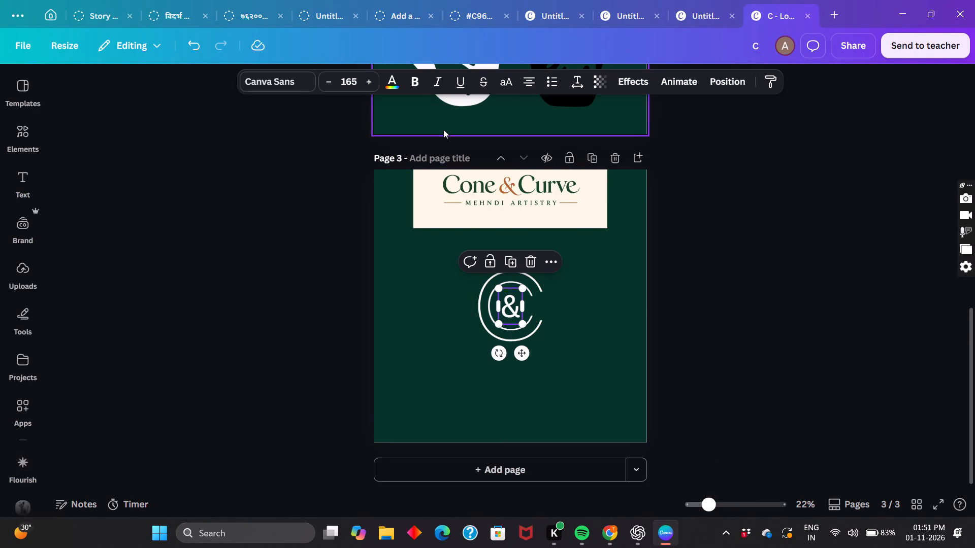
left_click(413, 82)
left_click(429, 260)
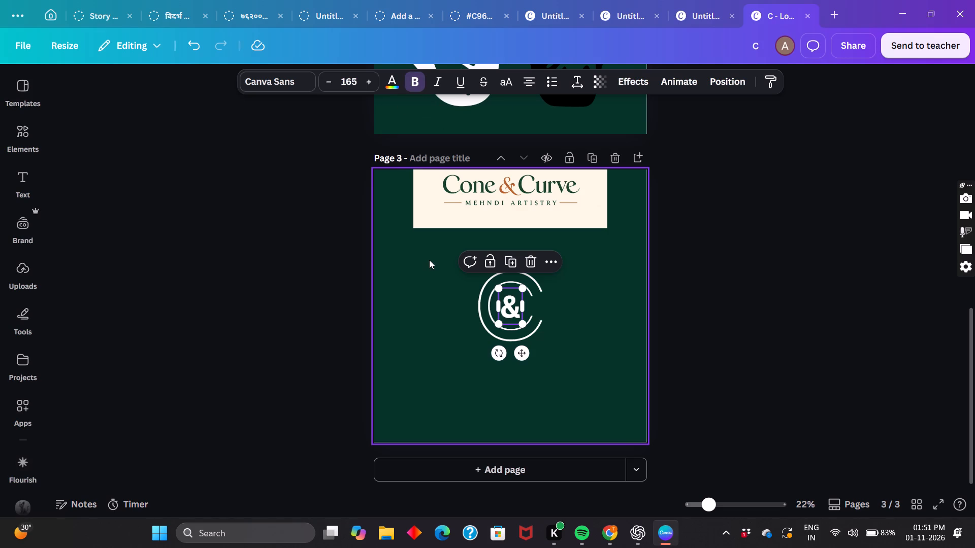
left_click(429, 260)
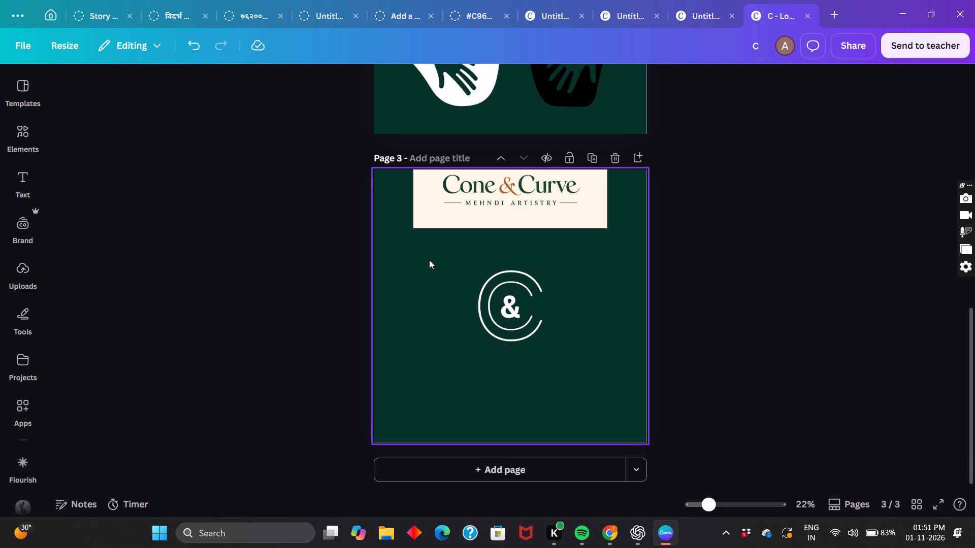
Switch Bold on and off again on the outer letter C to give it a thicker, non-bold stroke.
left_click(540, 283)
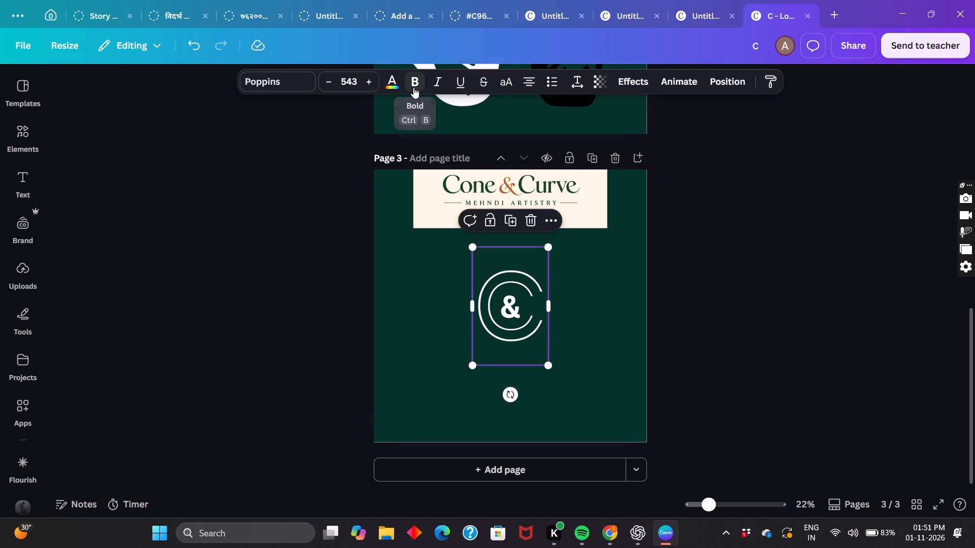
left_click(413, 87)
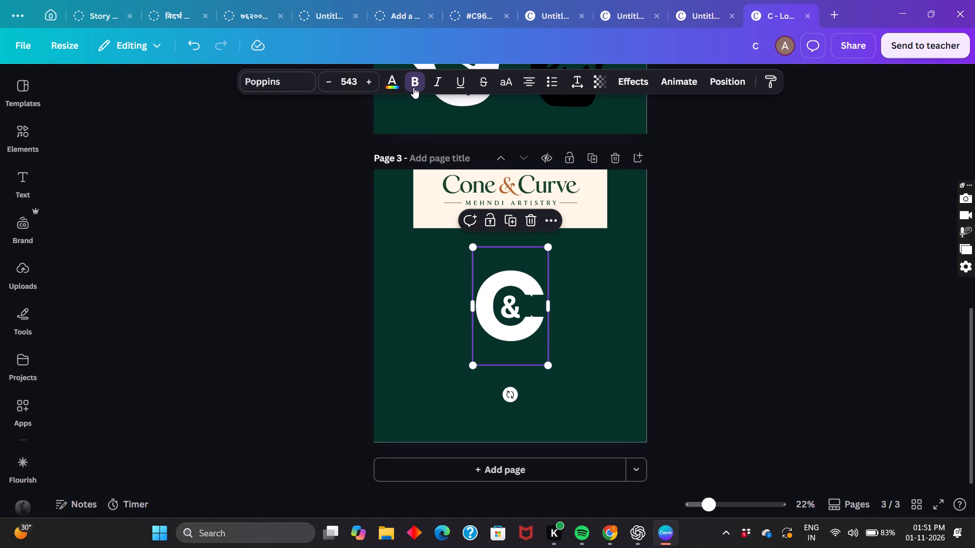
left_click(410, 84)
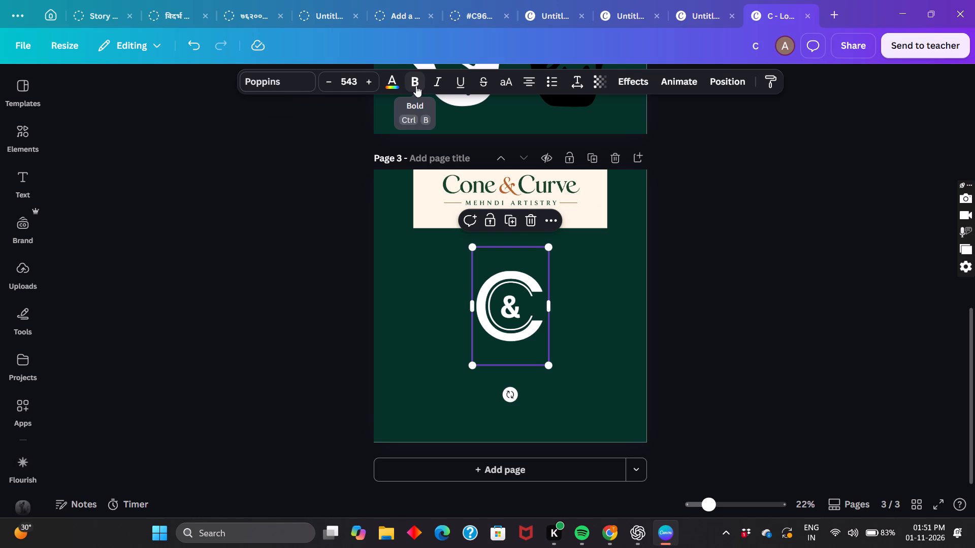
Reduce the inner letter C to a font size of about 354, keeping it centred inside the outer C.
left_click(497, 321)
left_click(484, 265)
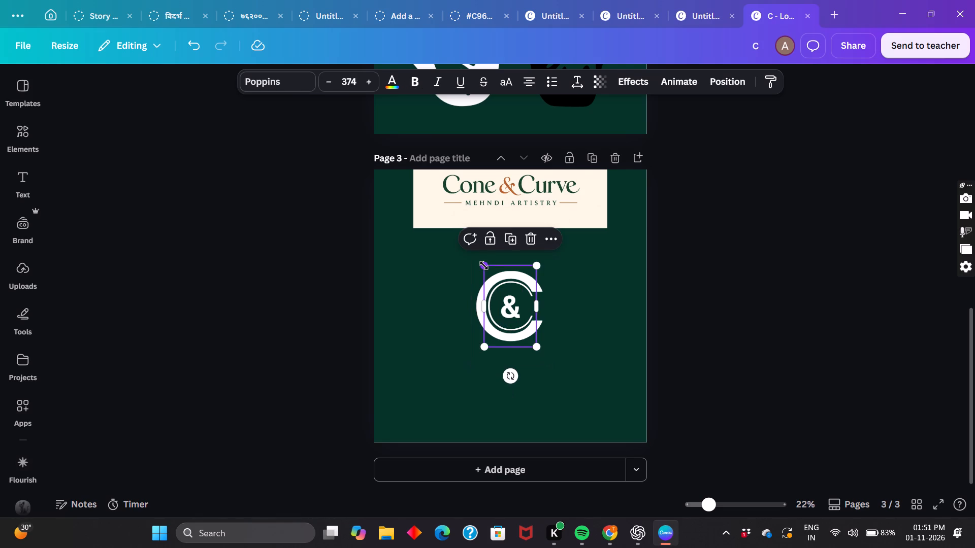
left_click(511, 329)
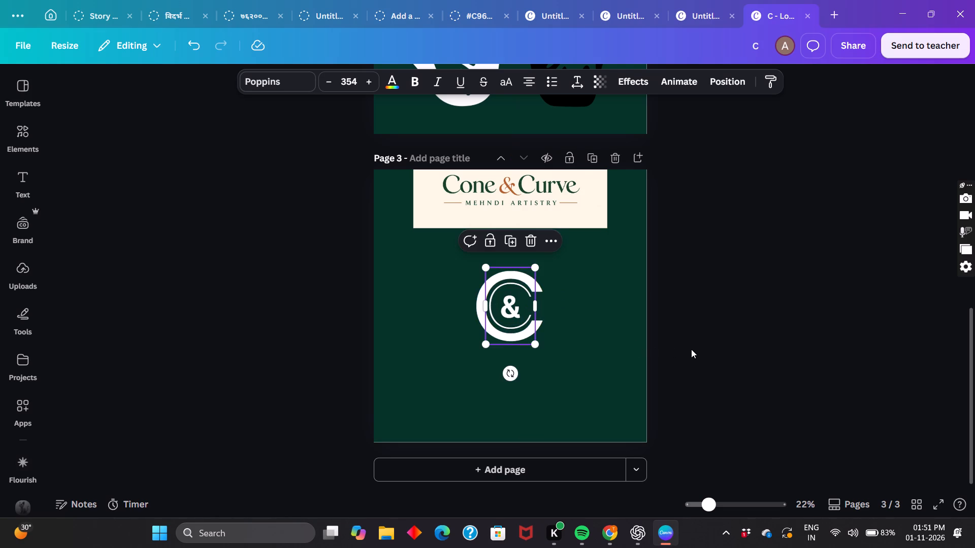
left_click(695, 349)
Browse the available fonts for the "&" and change it to Poppins.
left_click(513, 306)
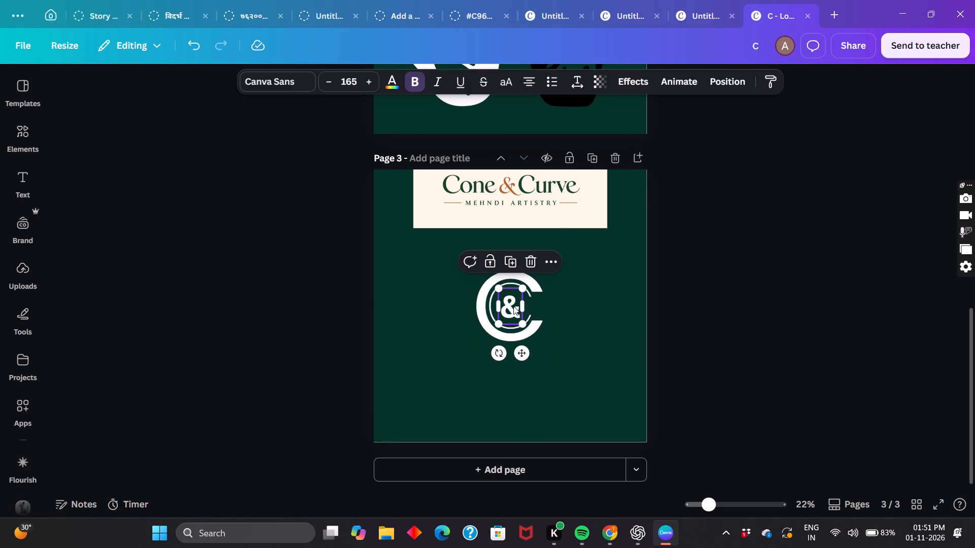
left_click_drag(279, 70, 279, 84)
left_click(279, 84)
scroll(147, 339, "down", 1)
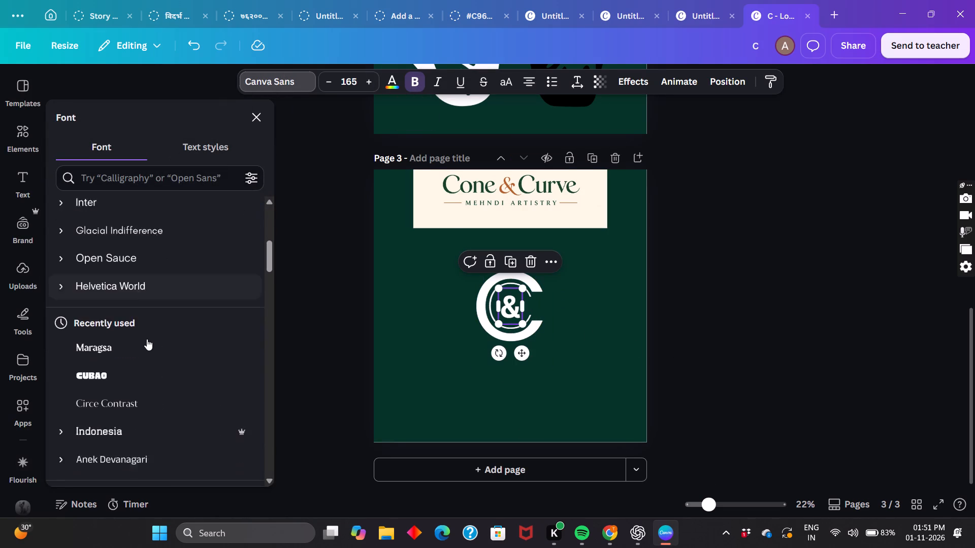
scroll(147, 339, "down", 1)
scroll(147, 339, "up", 2)
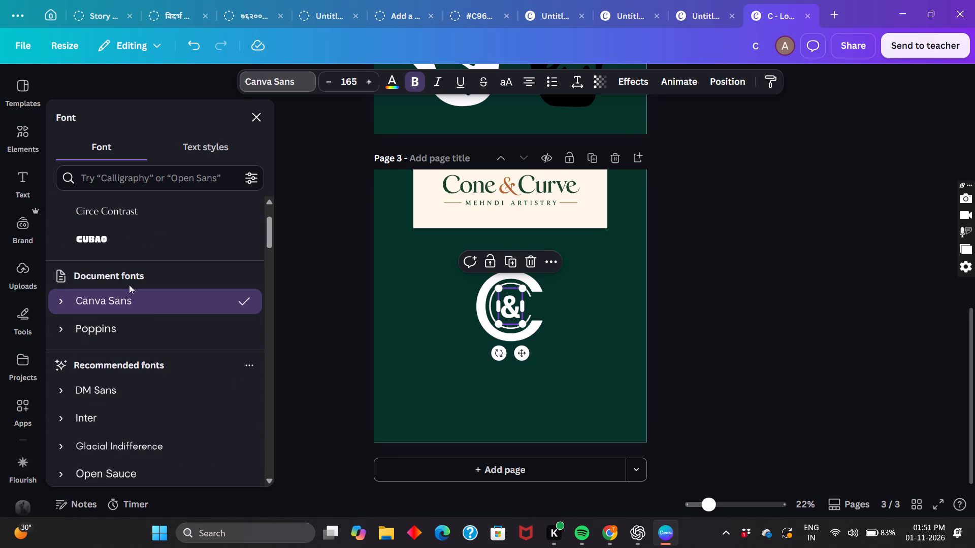
scroll(96, 245, "up", 2)
scroll(106, 331, "down", 1)
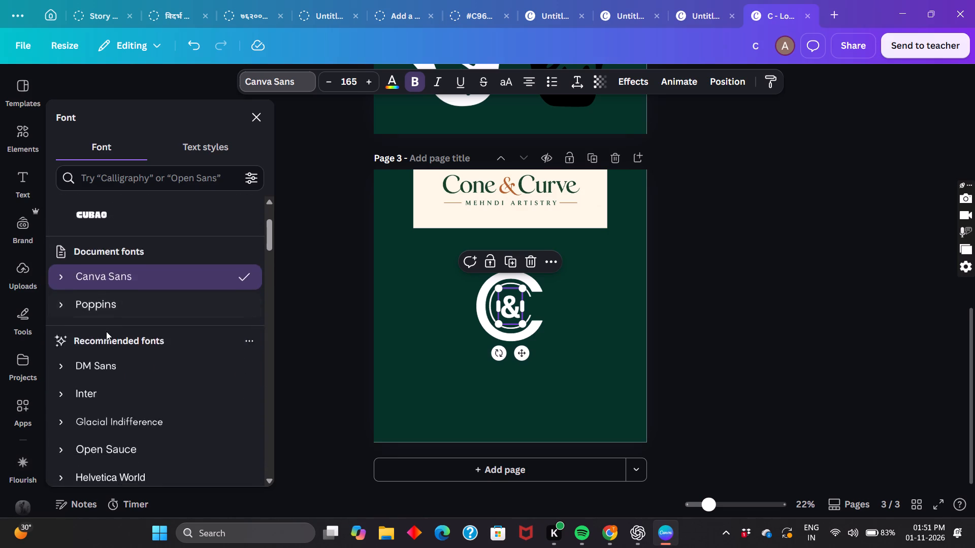
scroll(106, 331, "down", 1)
scroll(120, 398, "down", 2)
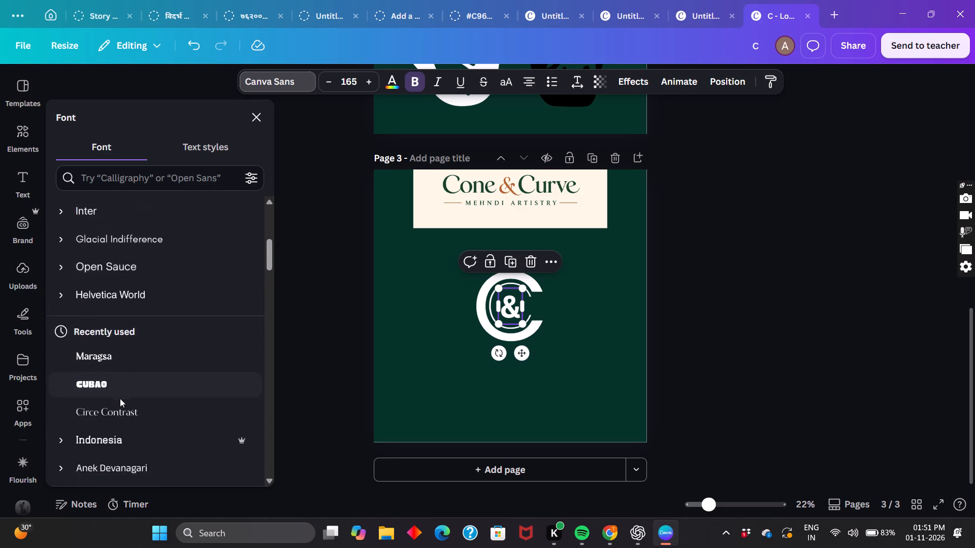
scroll(120, 398, "down", 4)
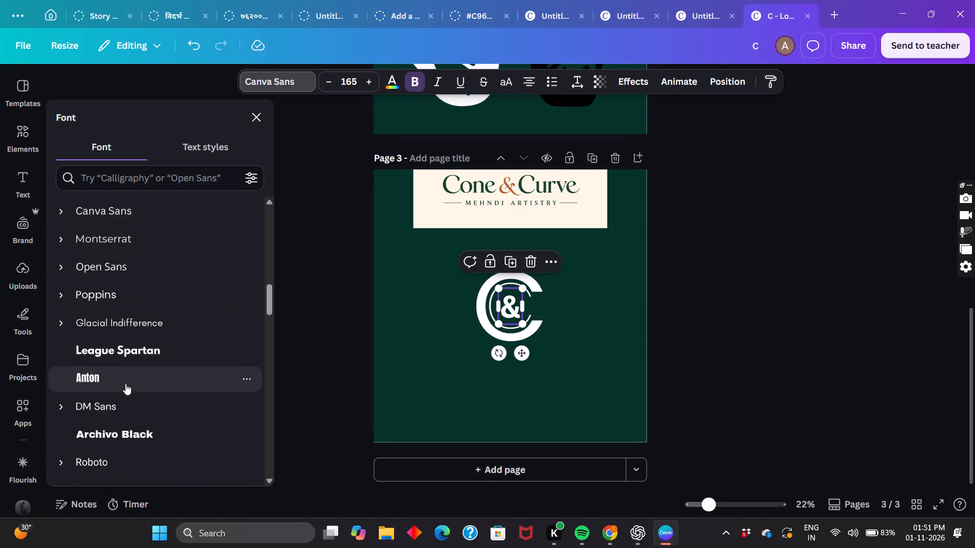
left_click(114, 289)
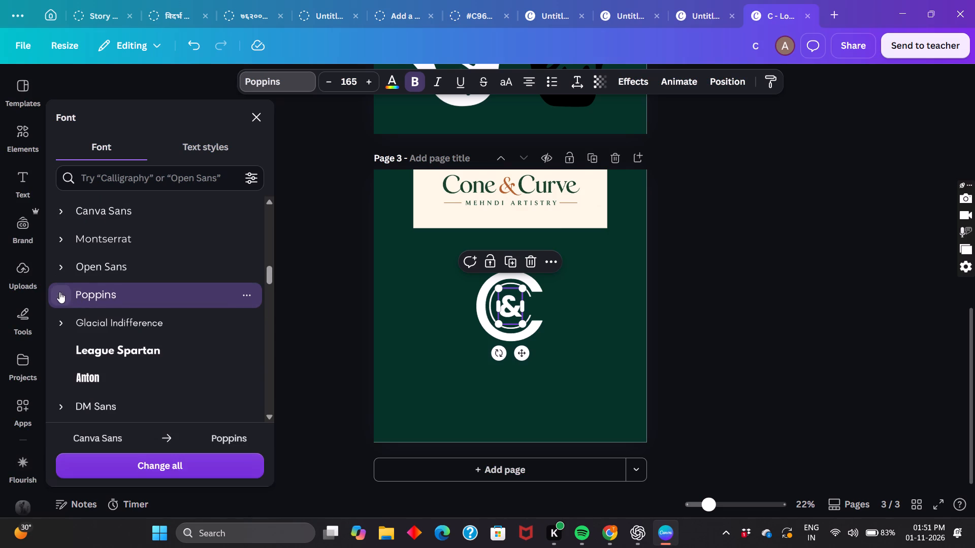
Compare Poppins weights from Thin to Bold on the "&", settle on Thin, and deselect it.
scroll(107, 395, "down", 1)
left_click_drag(107, 395, 64, 241)
left_click(64, 241)
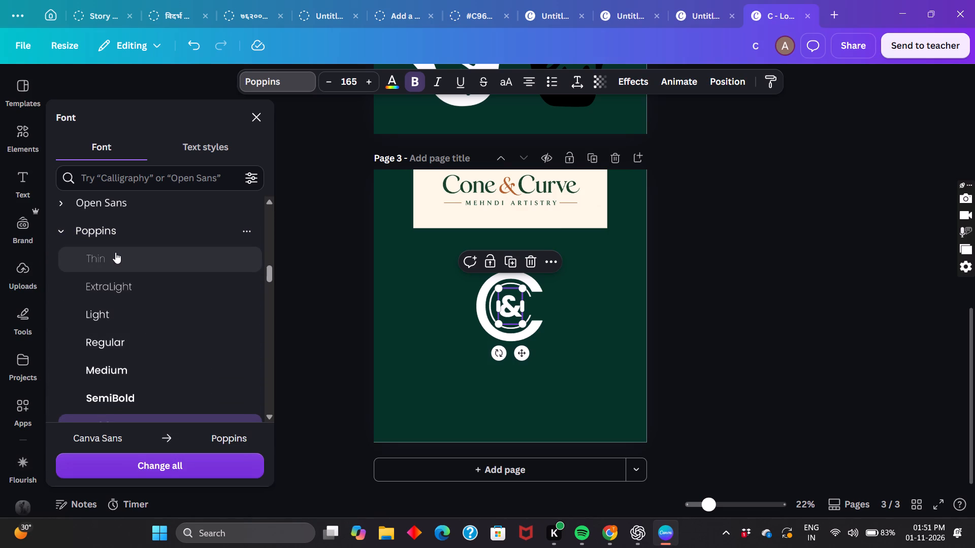
left_click(115, 252)
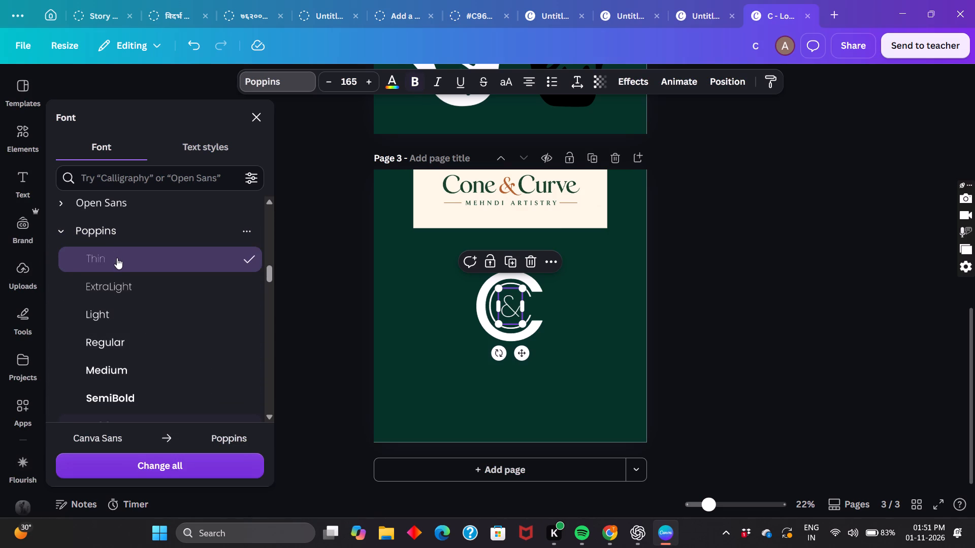
left_click(117, 292)
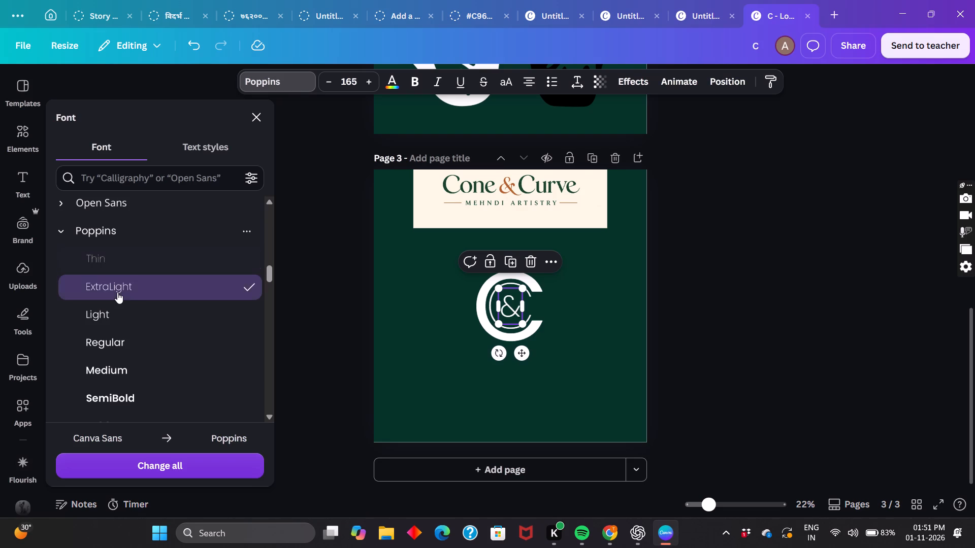
left_click(111, 315)
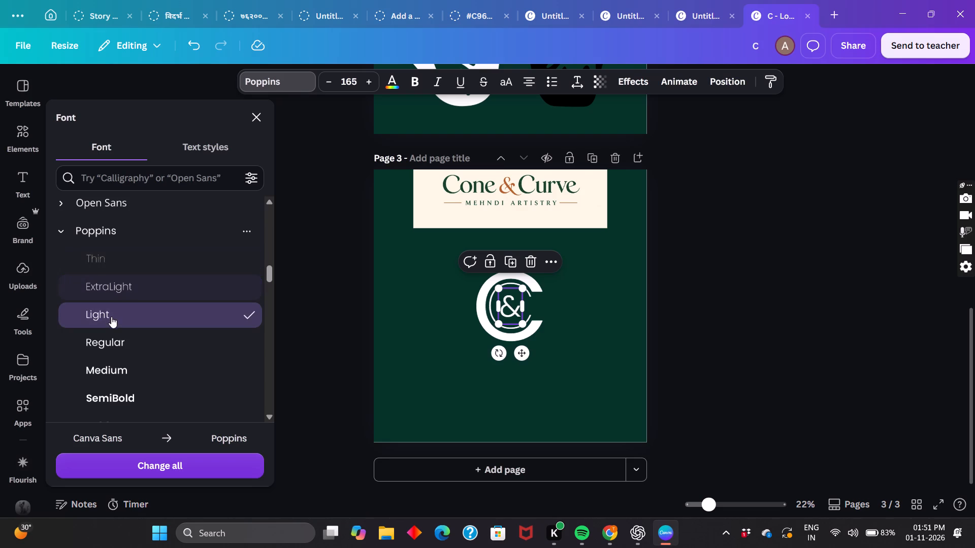
left_click(111, 392)
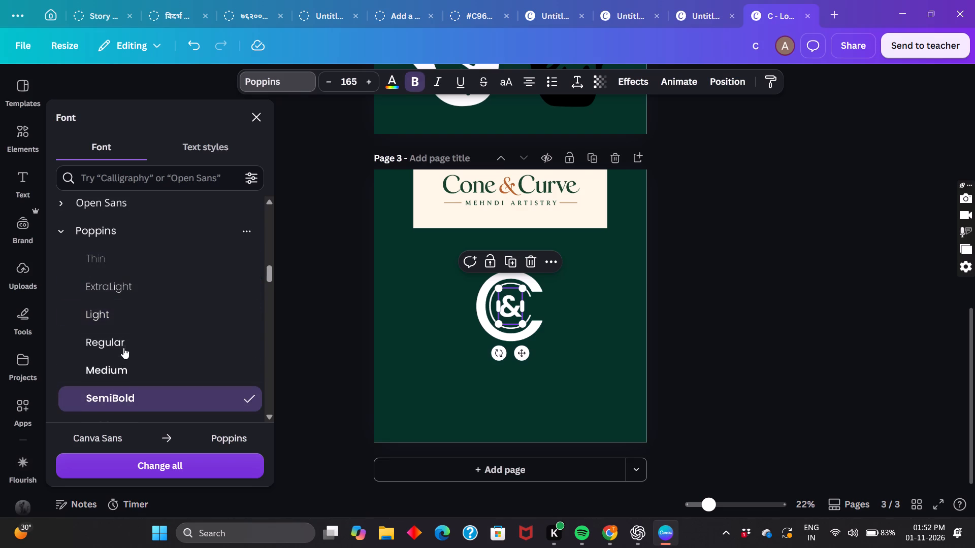
scroll(123, 348, "down", 1)
left_click(115, 379)
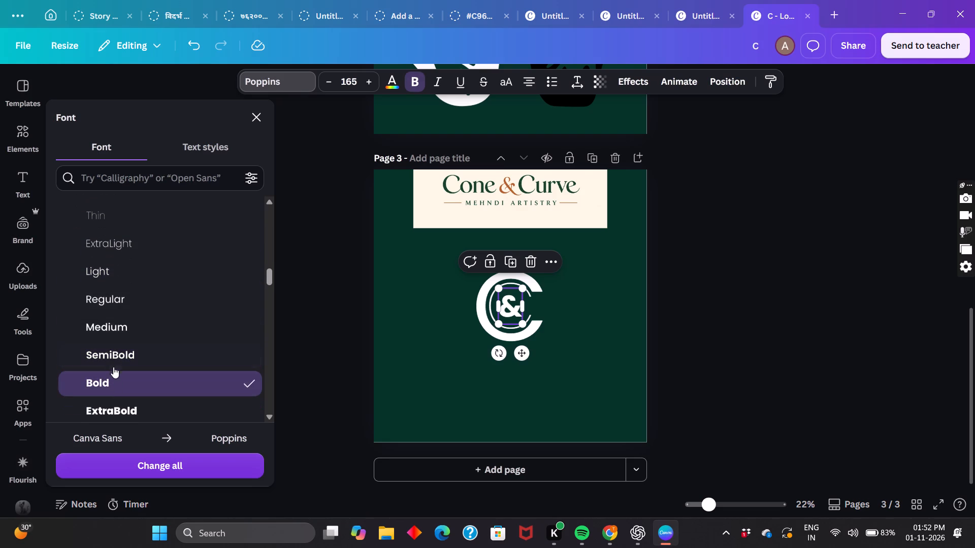
left_click(110, 358)
left_click(108, 322)
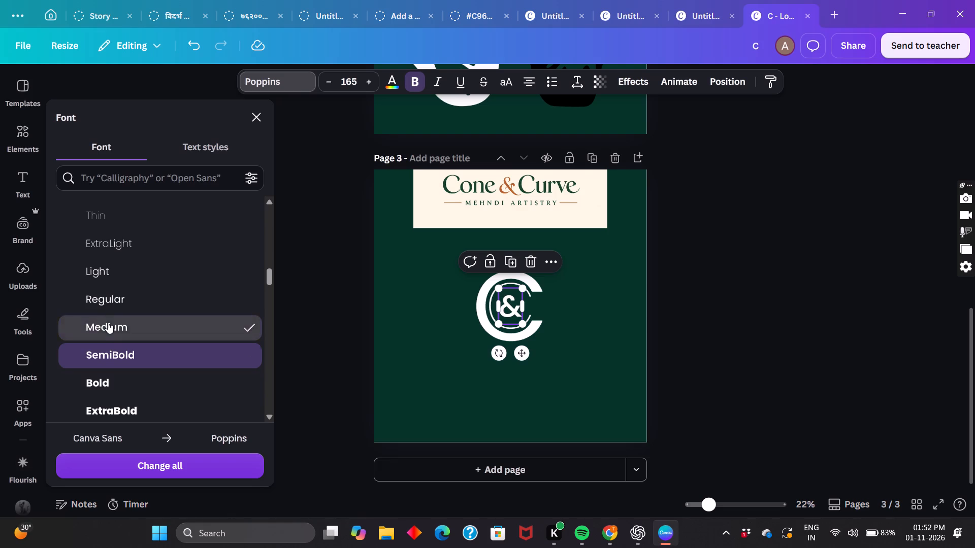
left_click(106, 296)
left_click(99, 272)
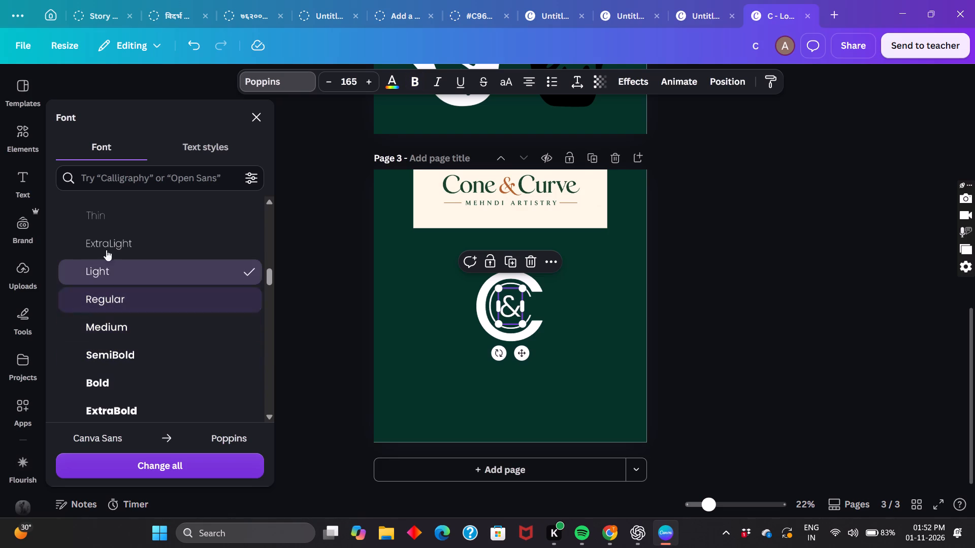
left_click(106, 238)
scroll(106, 238, "up", 1)
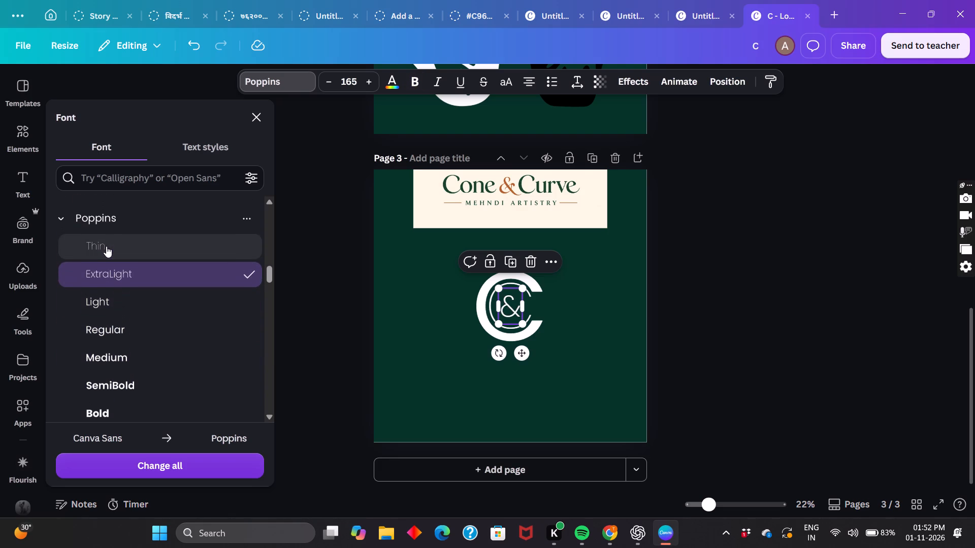
left_click(106, 246)
left_click(739, 375)
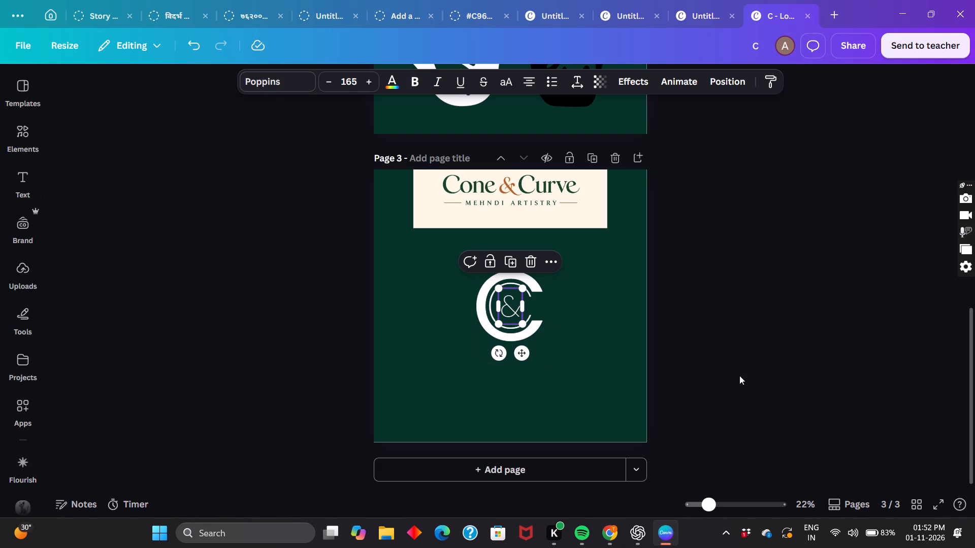
left_click(739, 375)
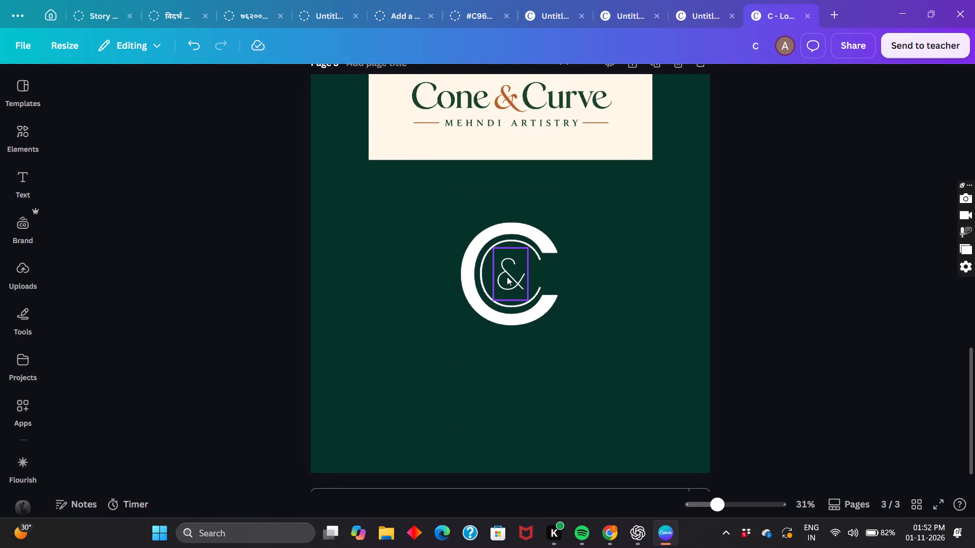
Duplicate the thin inner C, place the copy in the empty area below the monogram, and reduce it to a font size of about 293.
left_click(492, 300)
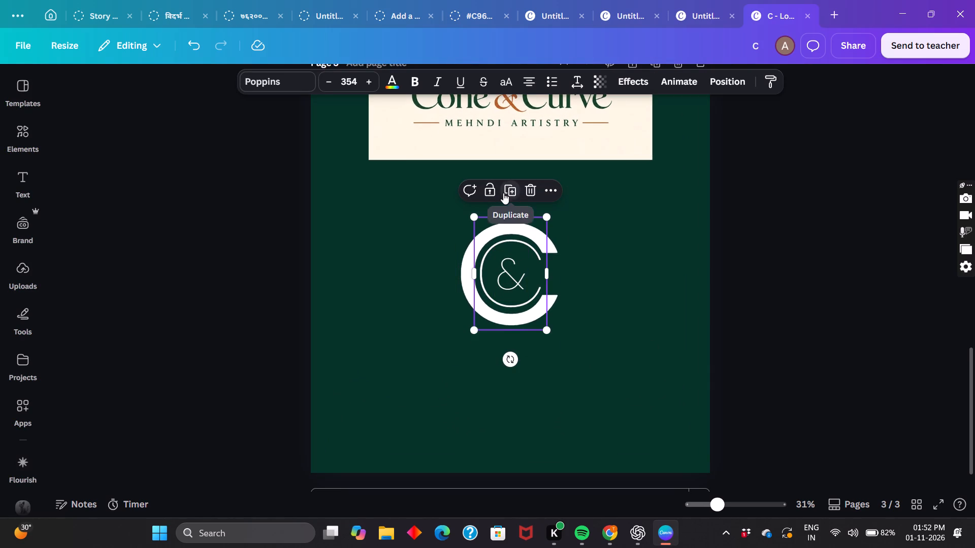
left_click(503, 193)
left_click_drag(522, 316, 431, 368)
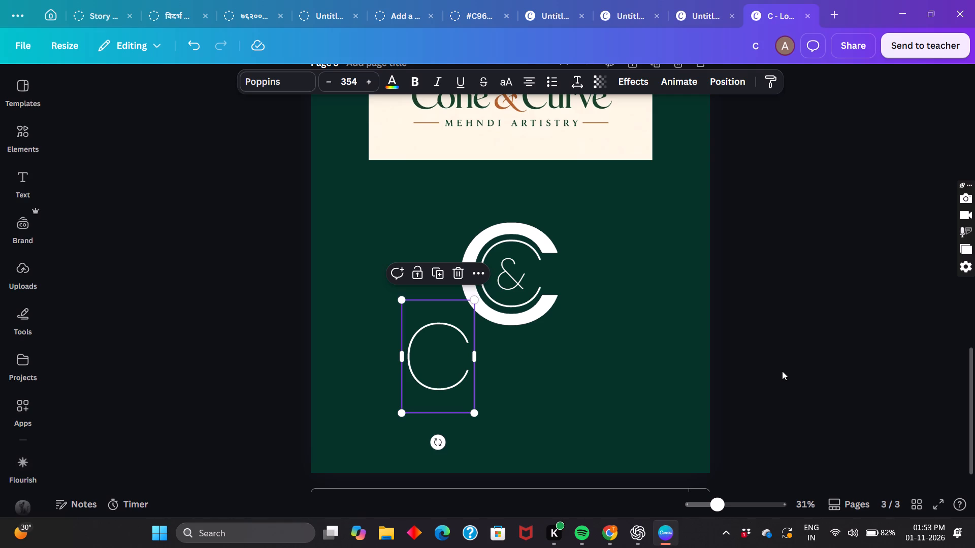
left_click_drag(401, 298, 412, 315)
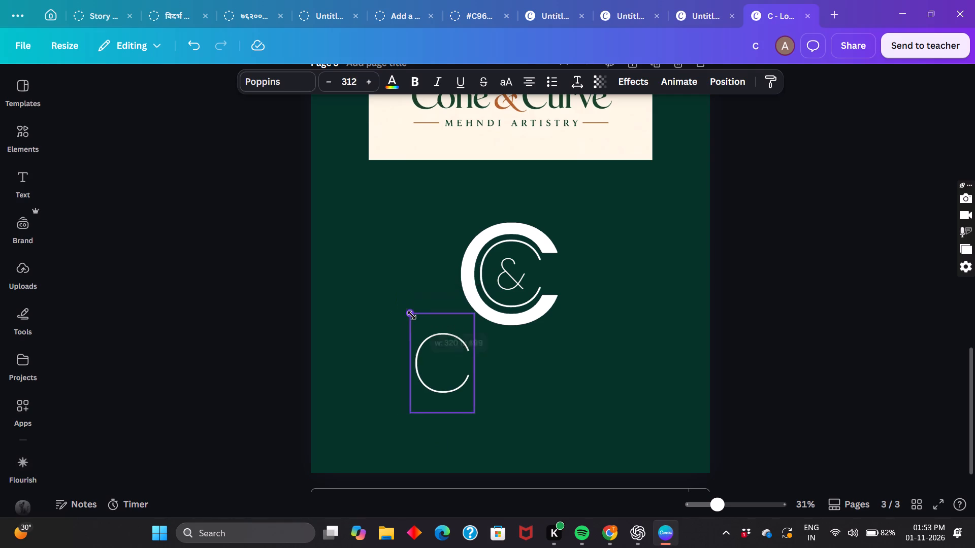
left_click_drag(412, 315, 413, 317)
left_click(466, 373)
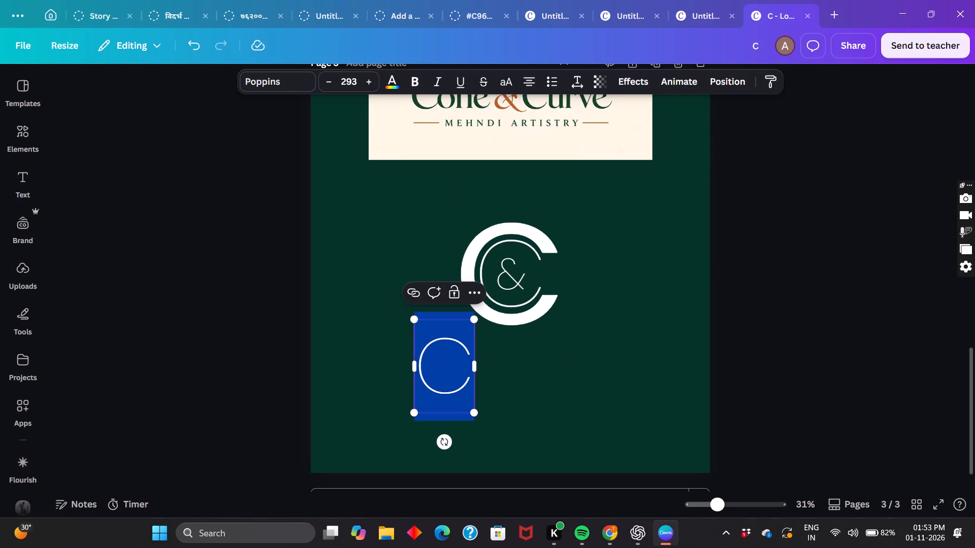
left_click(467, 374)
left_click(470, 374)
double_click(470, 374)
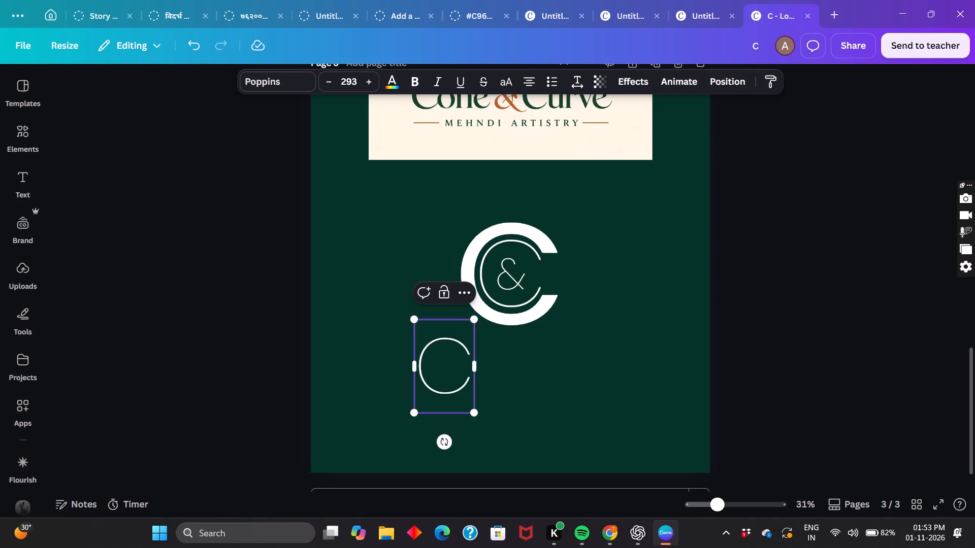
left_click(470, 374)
Extend the duplicated letter C below the monogram into the wordmark "Cone and Curve".
key("o")
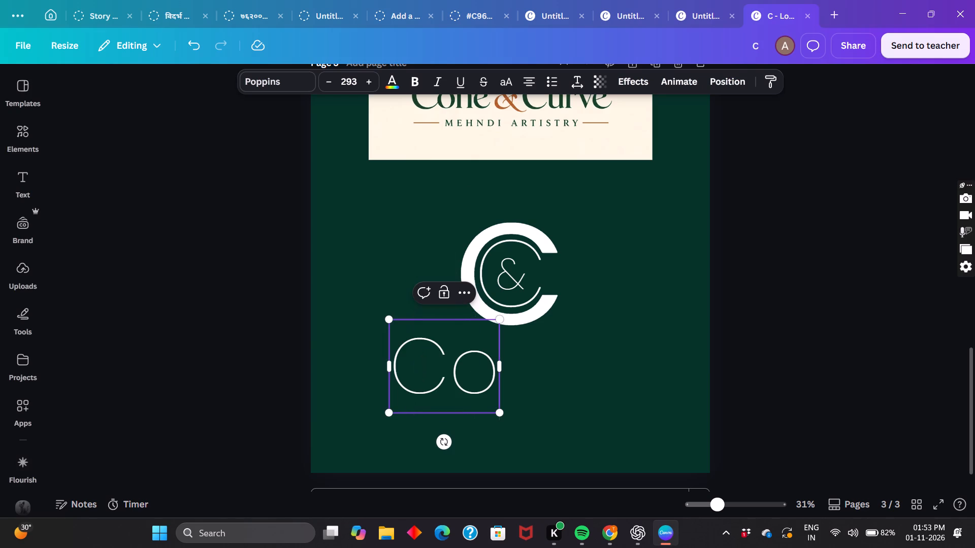
type("ne")
key("space")
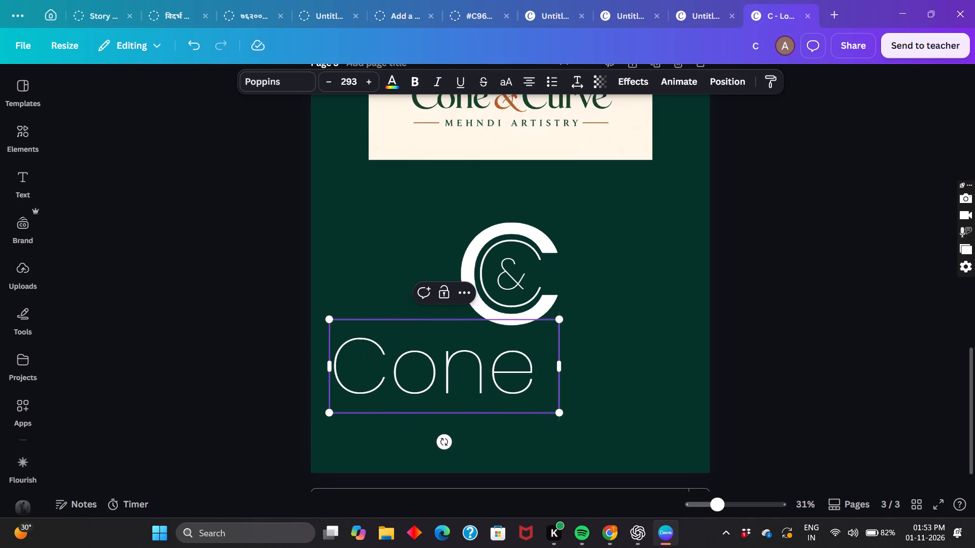
type("and")
key("space")
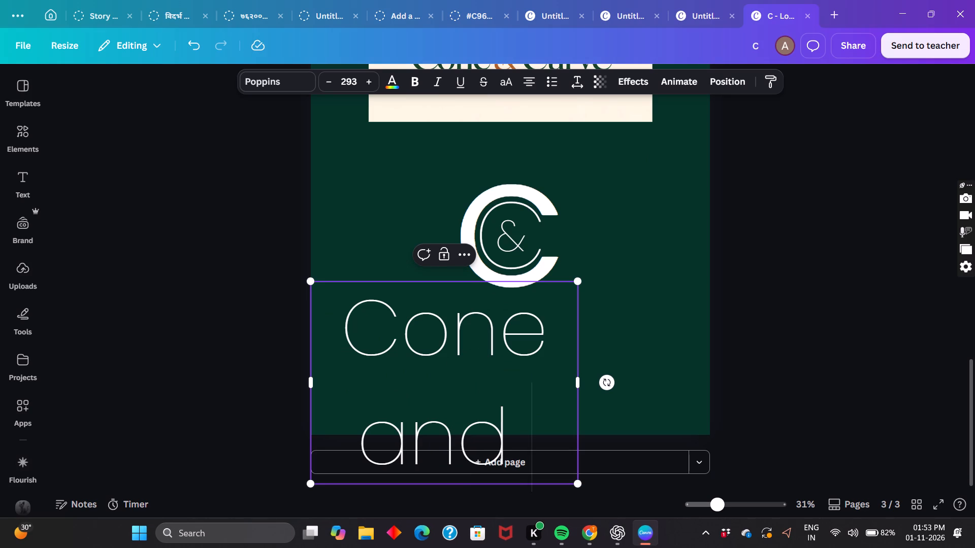
scroll(616, 292, "down", 1)
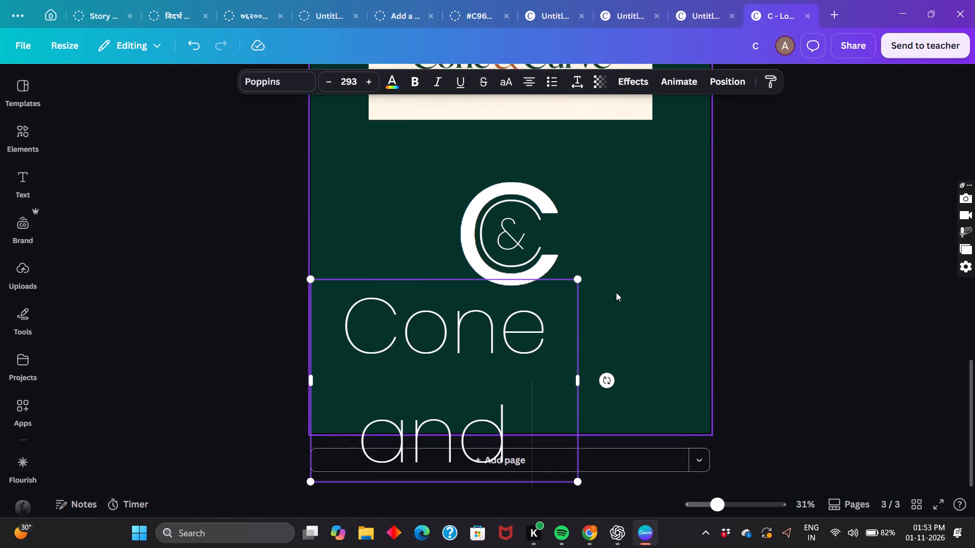
scroll(616, 292, "down", 1)
type("Curve")
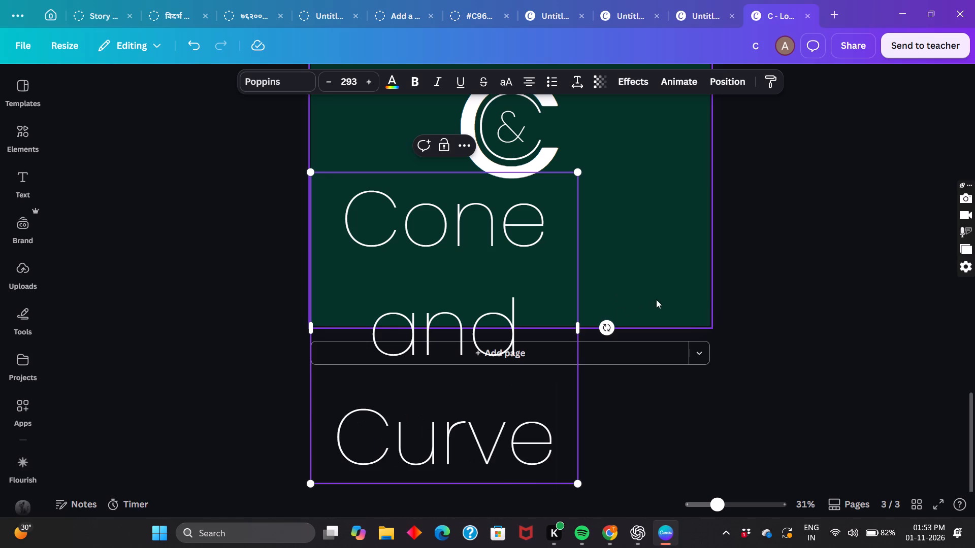
Widen the wordmark's text box, scale it to a font size of about 119, and fit the box around the single line of text.
left_click(577, 331)
left_click_drag(579, 331, 665, 297)
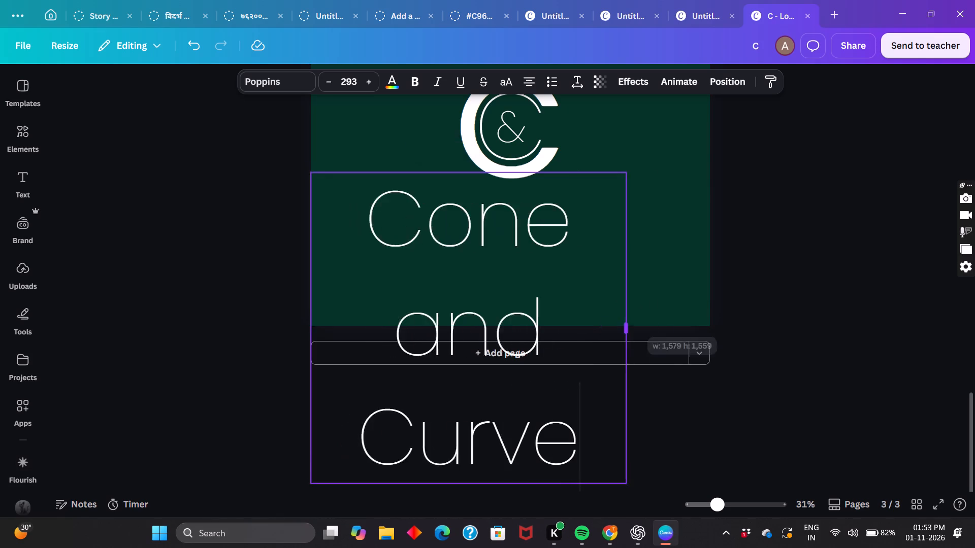
left_click_drag(665, 297, 860, 251)
left_click_drag(858, 272, 733, 325)
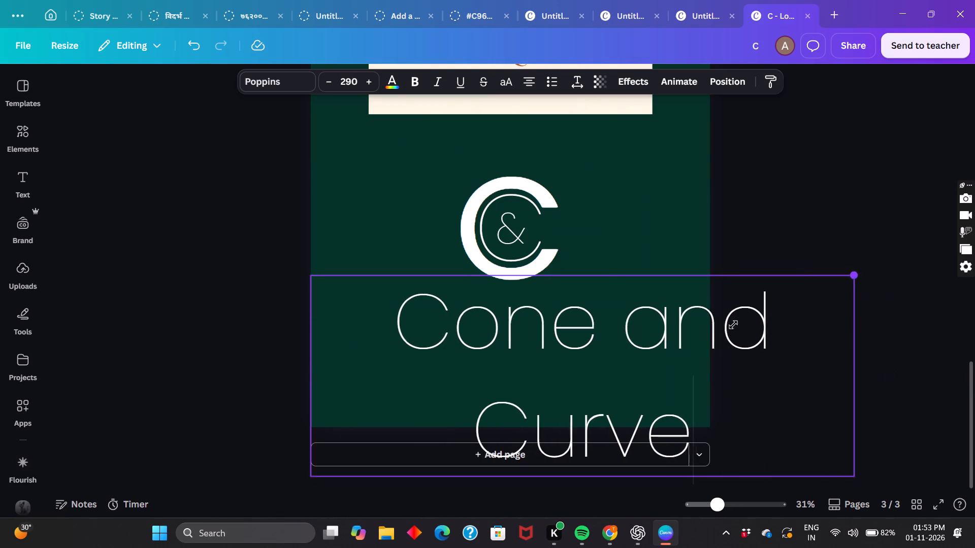
left_click_drag(733, 325, 527, 382)
left_click_drag(534, 443, 570, 428)
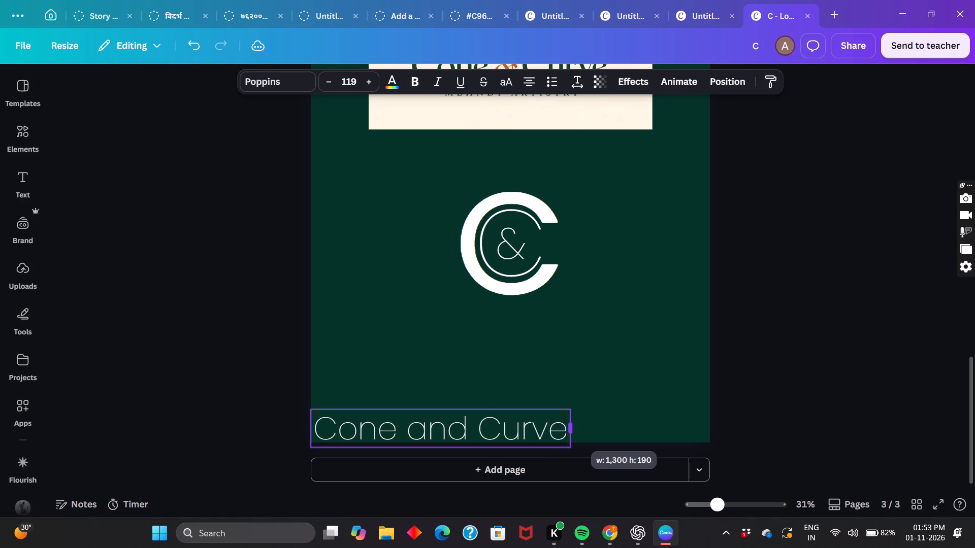
left_click_drag(570, 428, 569, 427)
Centre the "Cone and Curve" wordmark directly beneath the monogram and deselect it.
left_click_drag(451, 472, 528, 377)
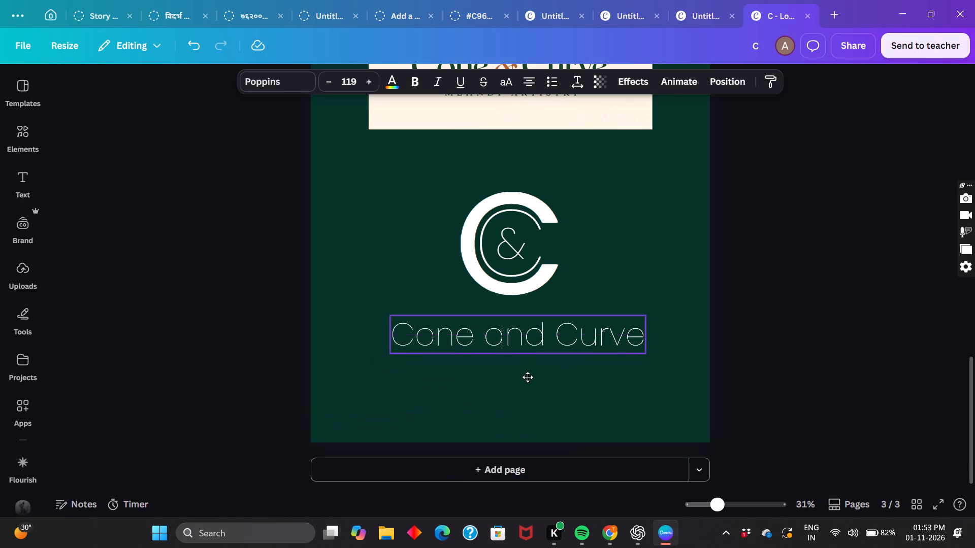
left_click_drag(528, 377, 524, 374)
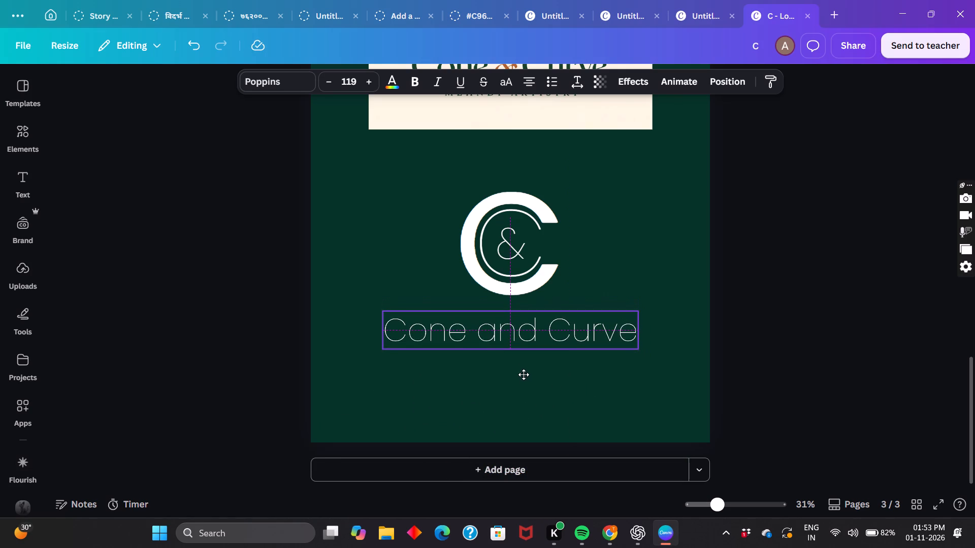
left_click_drag(524, 374, 524, 374)
left_click(706, 360)
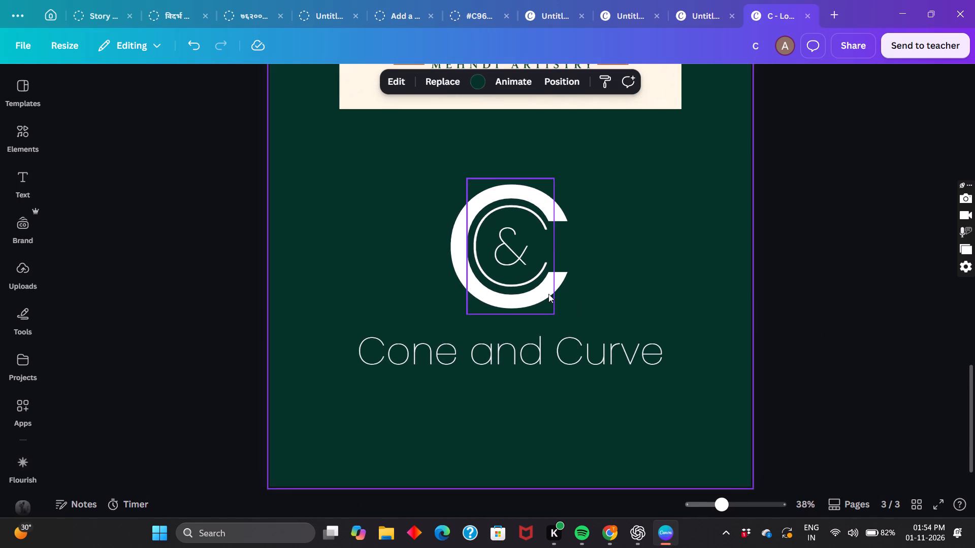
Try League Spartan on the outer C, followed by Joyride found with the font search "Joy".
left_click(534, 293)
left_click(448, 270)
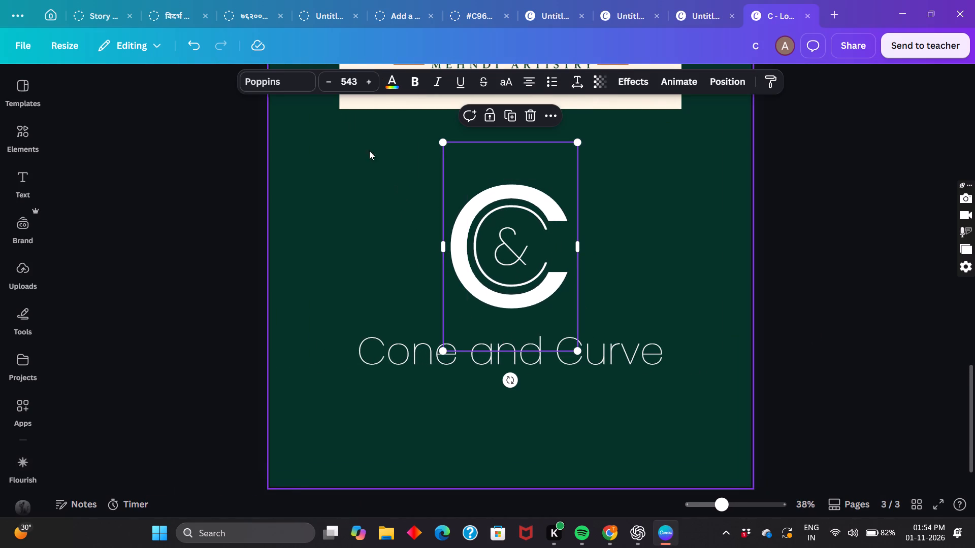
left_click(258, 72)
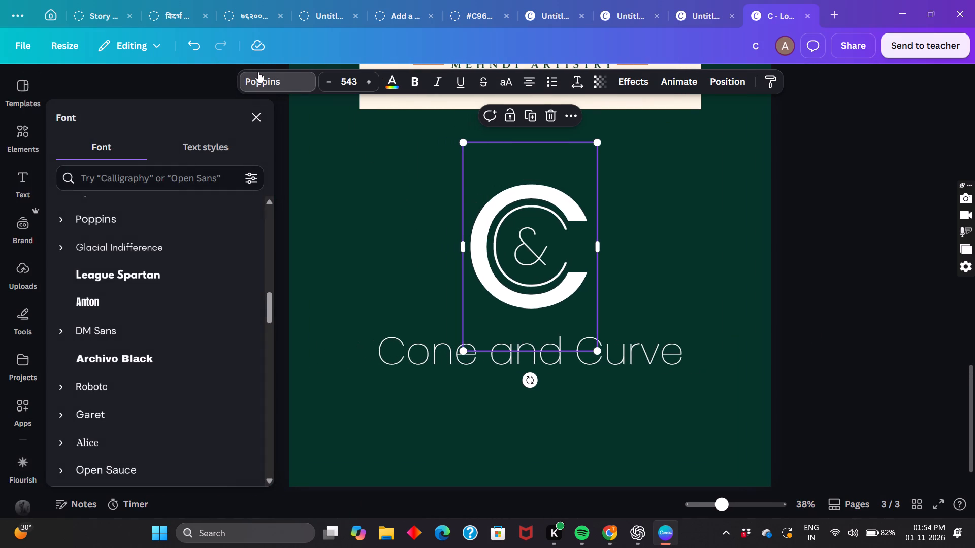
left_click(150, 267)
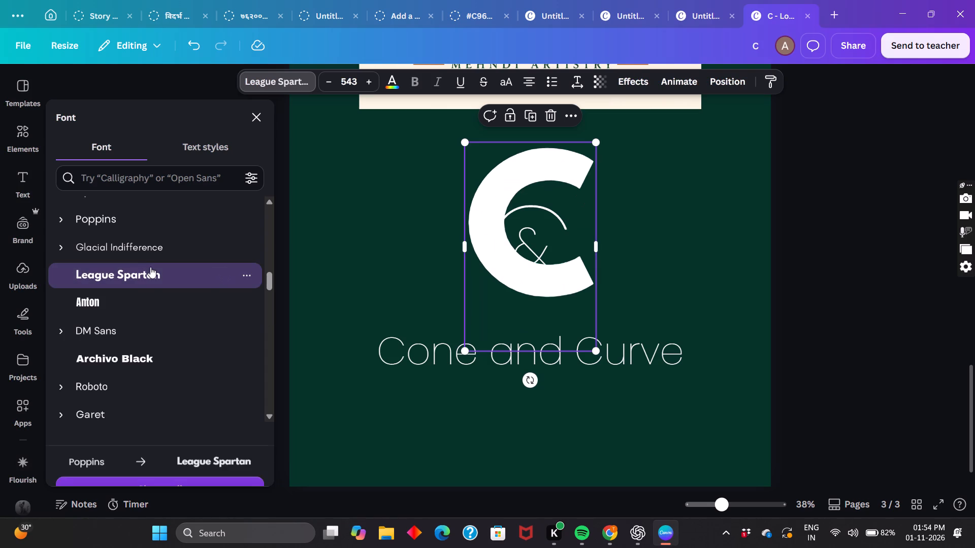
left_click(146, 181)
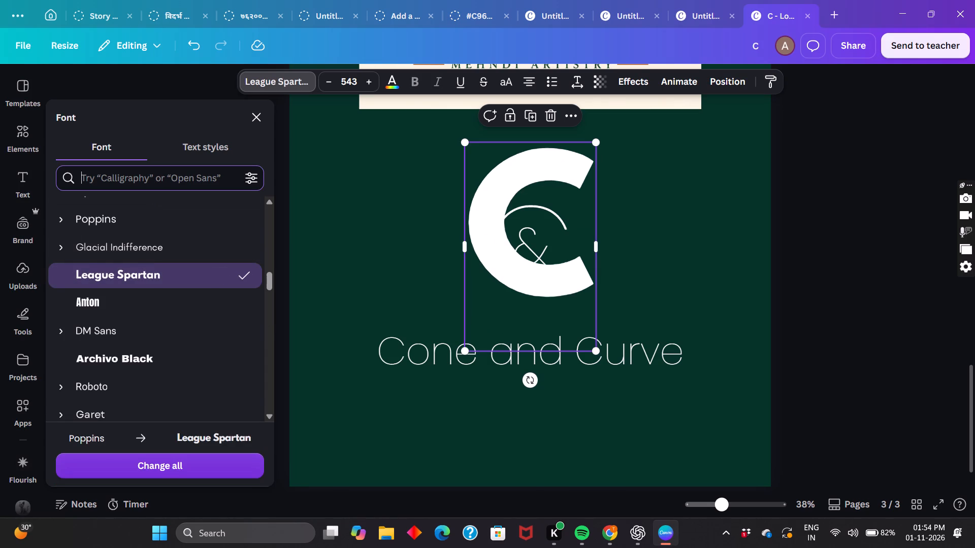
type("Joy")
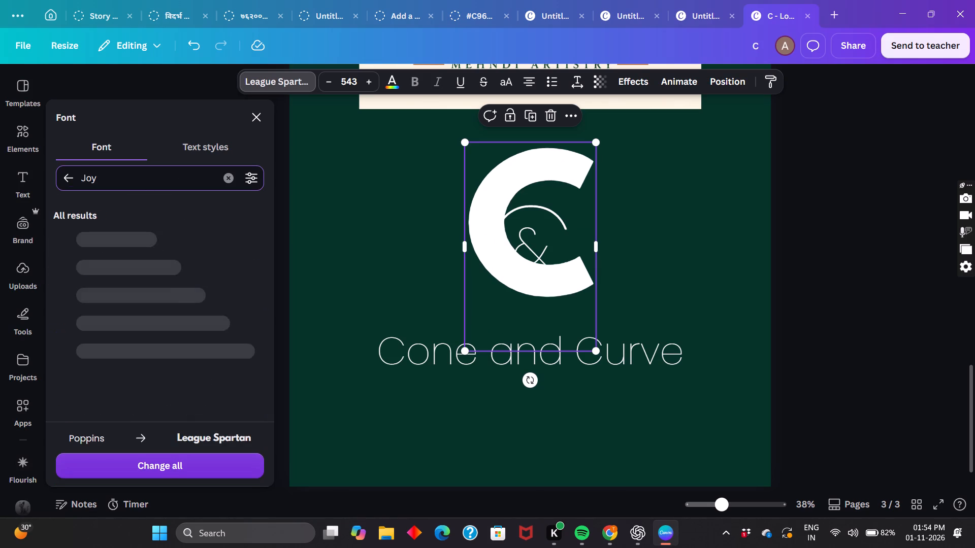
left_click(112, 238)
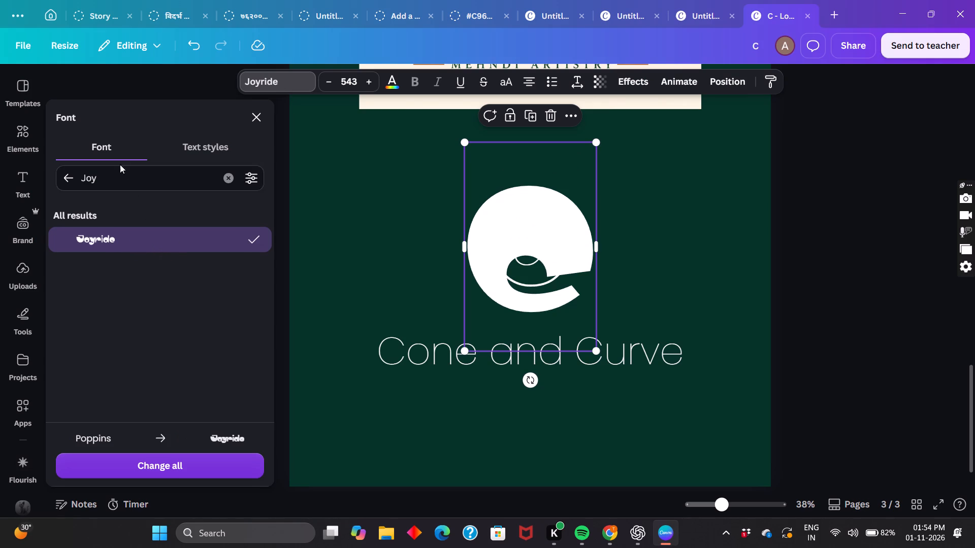
Search the fonts for "Happy", try Happy Girl and Happy Font TH on the outer C, and settle on HappyThursday TH.
left_click(225, 181)
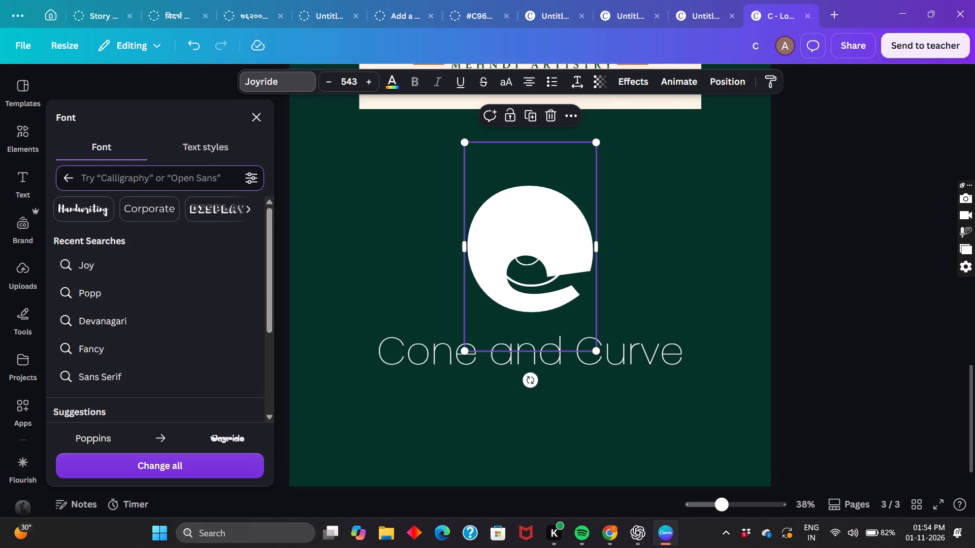
type("Happy")
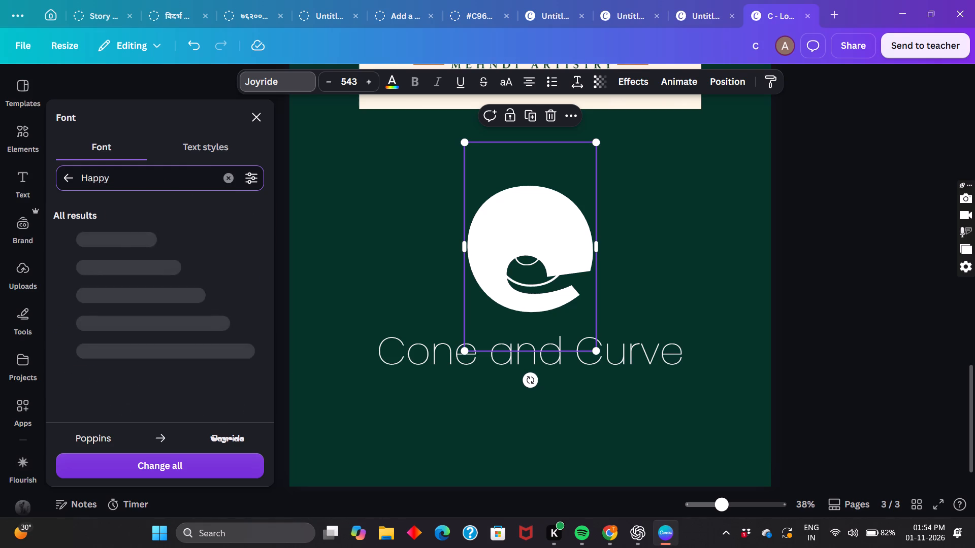
left_click(191, 234)
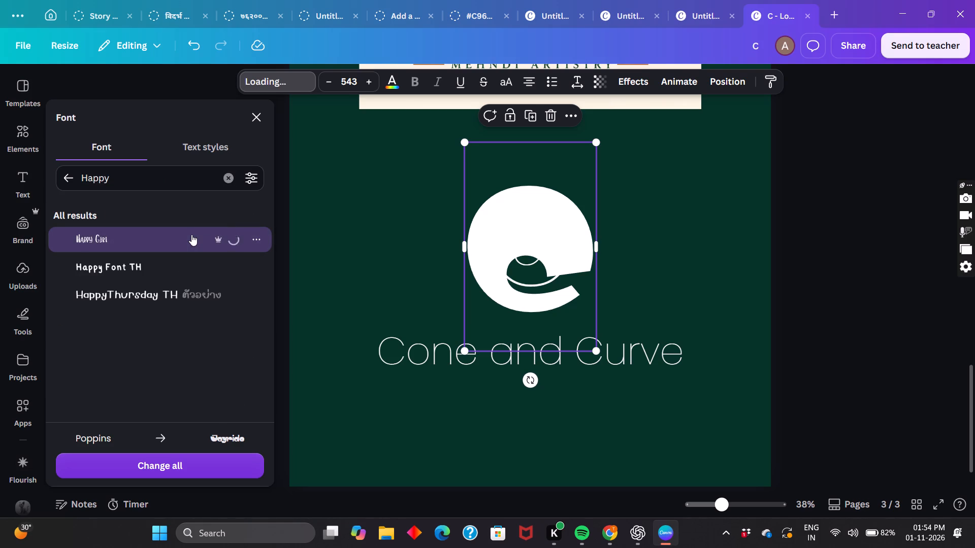
left_click(168, 263)
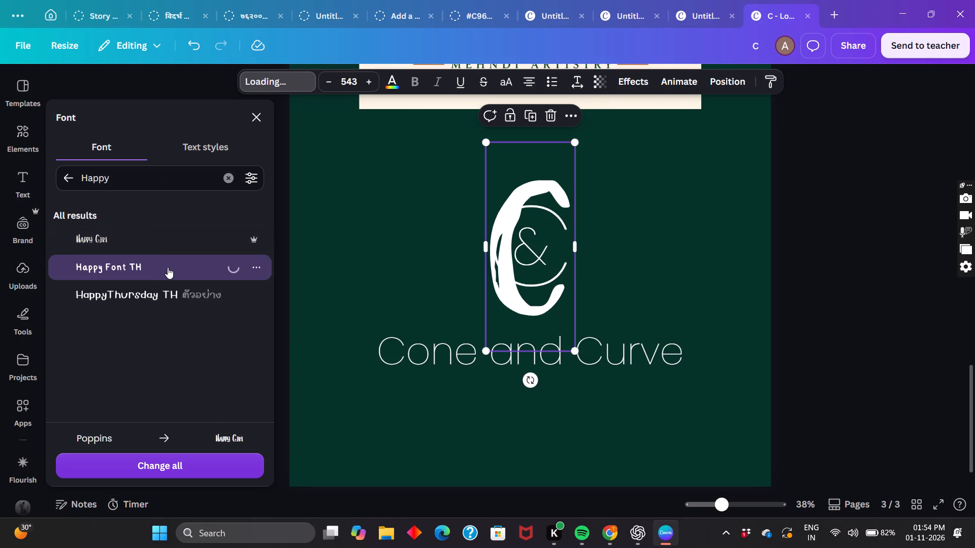
left_click(160, 294)
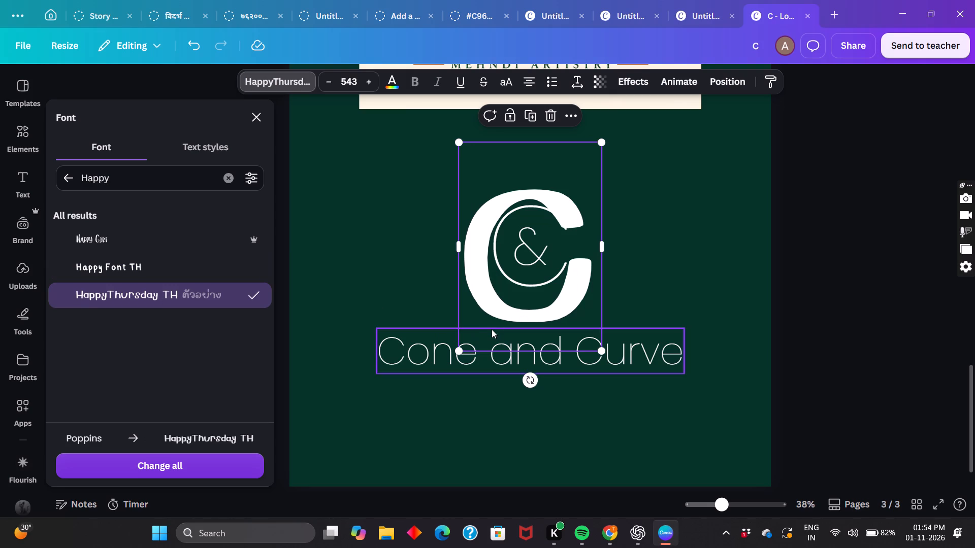
Raise the outer C around the inner letter, nudge the inner C and the "&" slightly left, and deselect.
left_click_drag(474, 307, 473, 294)
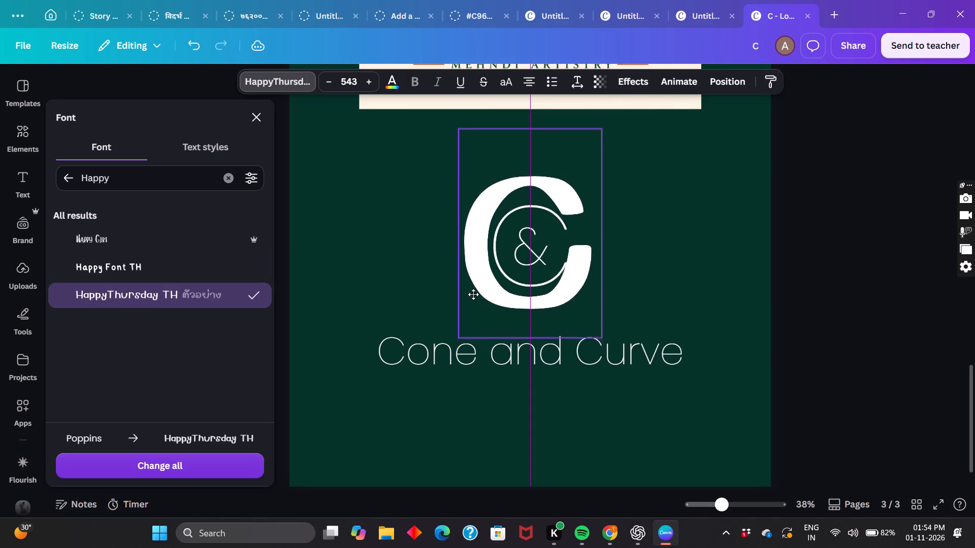
left_click_drag(473, 294, 474, 296)
double_click(504, 270)
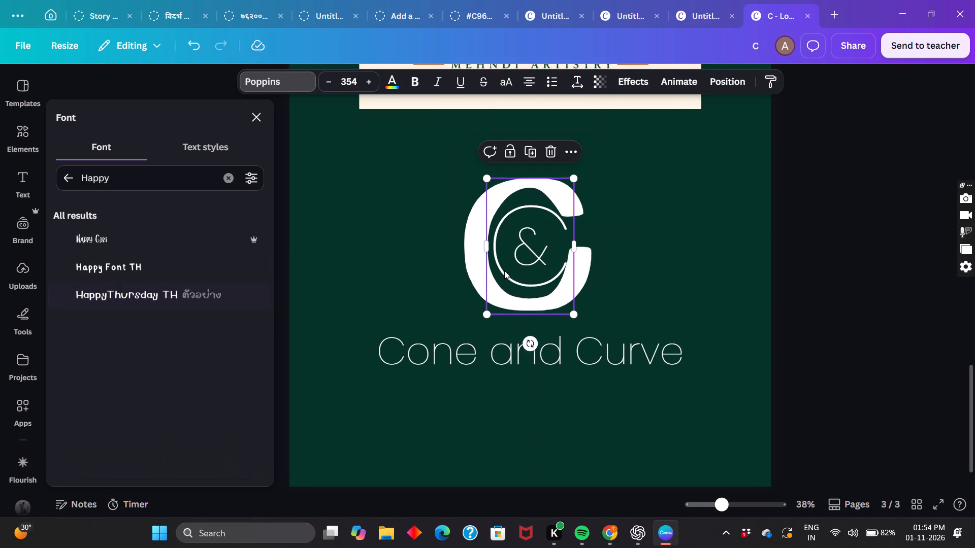
left_click(525, 255)
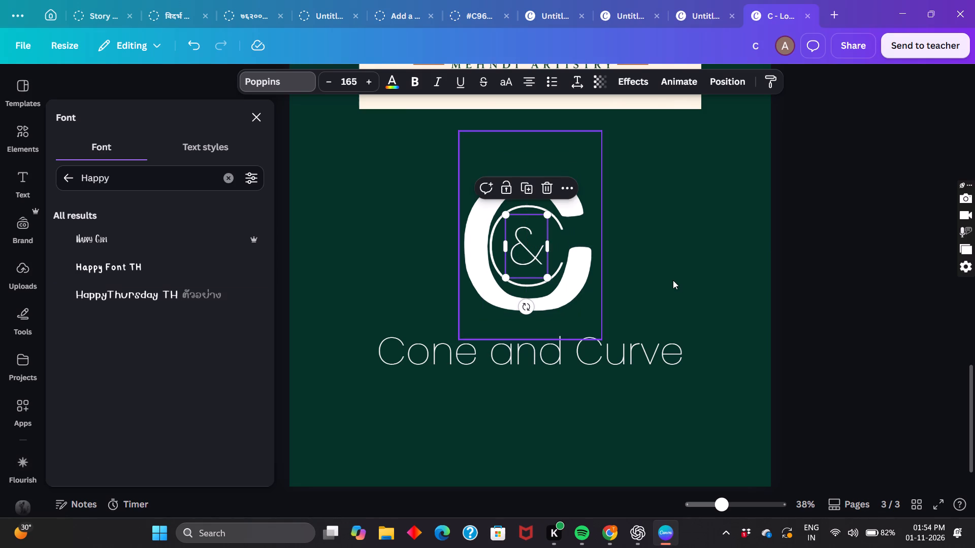
left_click(673, 280)
Readjust the outer C's vertical position so it sits evenly around the inner C and "&", keeping it horizontally centred on the page.
left_click(543, 303)
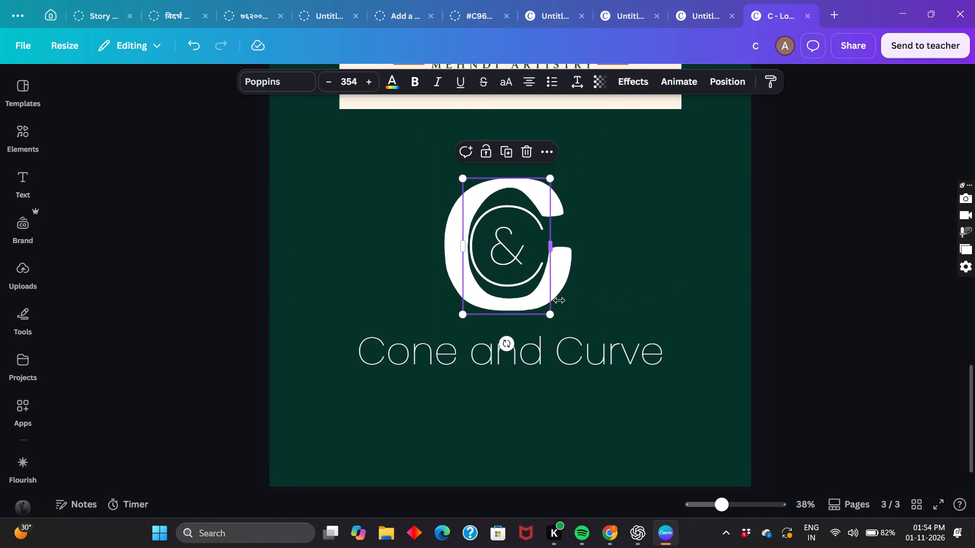
left_click(564, 301)
left_click_drag(564, 301, 564, 299)
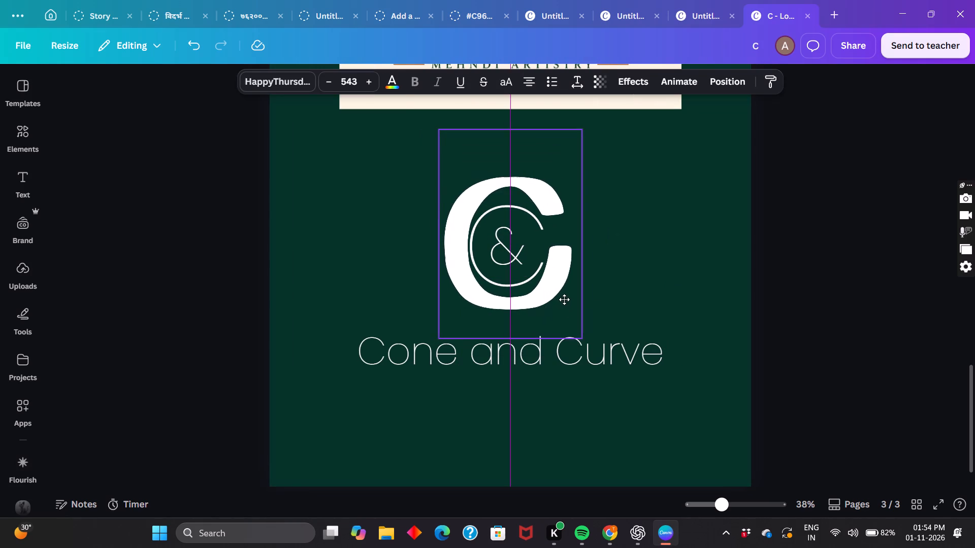
left_click_drag(564, 299, 563, 310)
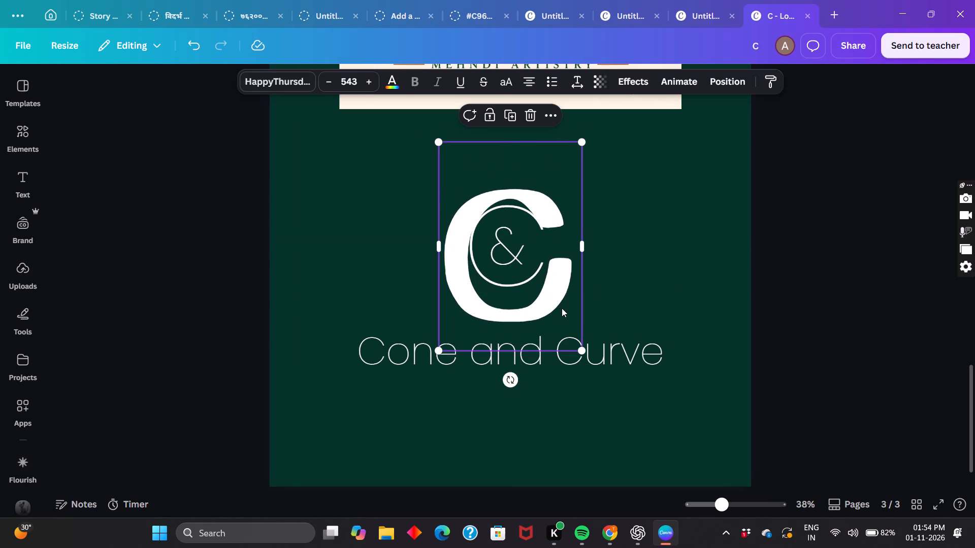
left_click(510, 254)
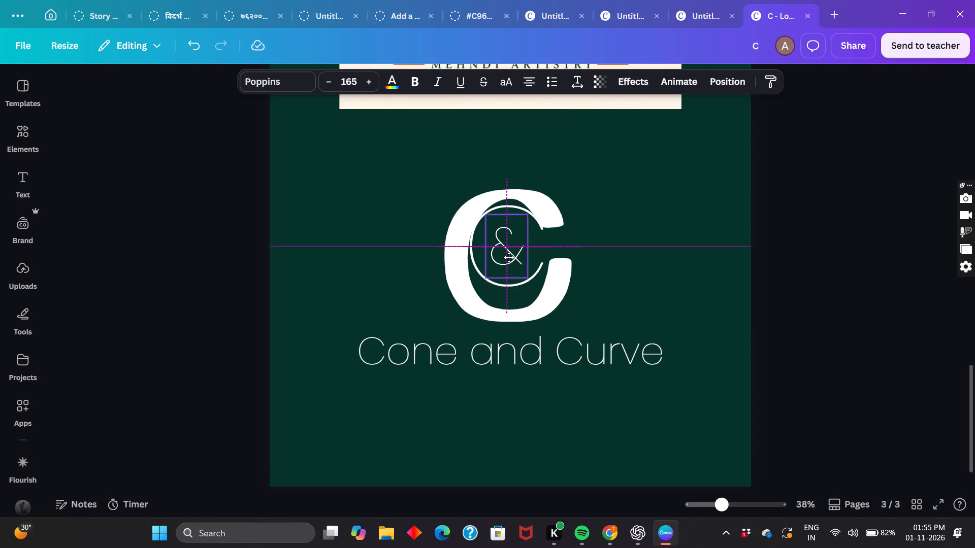
double_click(535, 276)
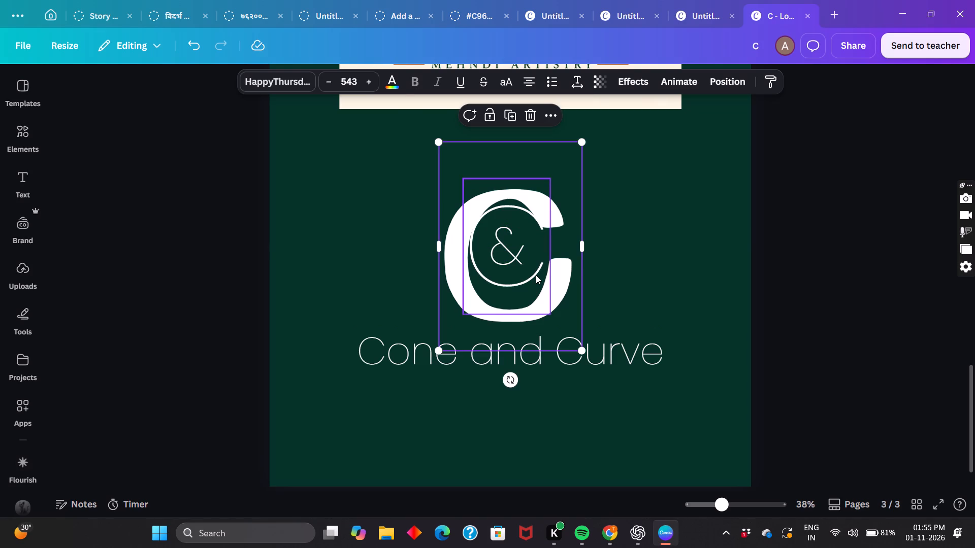
left_click_drag(565, 297, 565, 286)
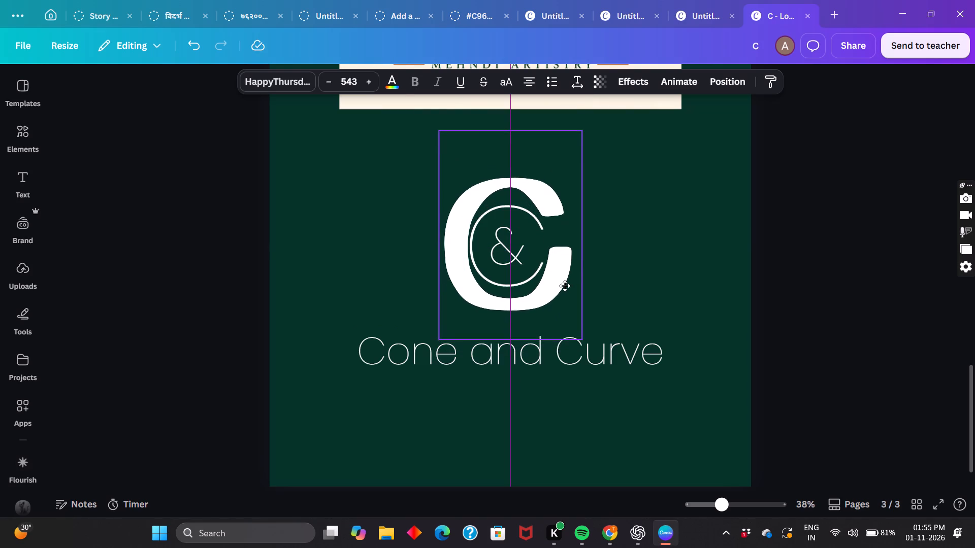
left_click_drag(565, 286, 564, 288)
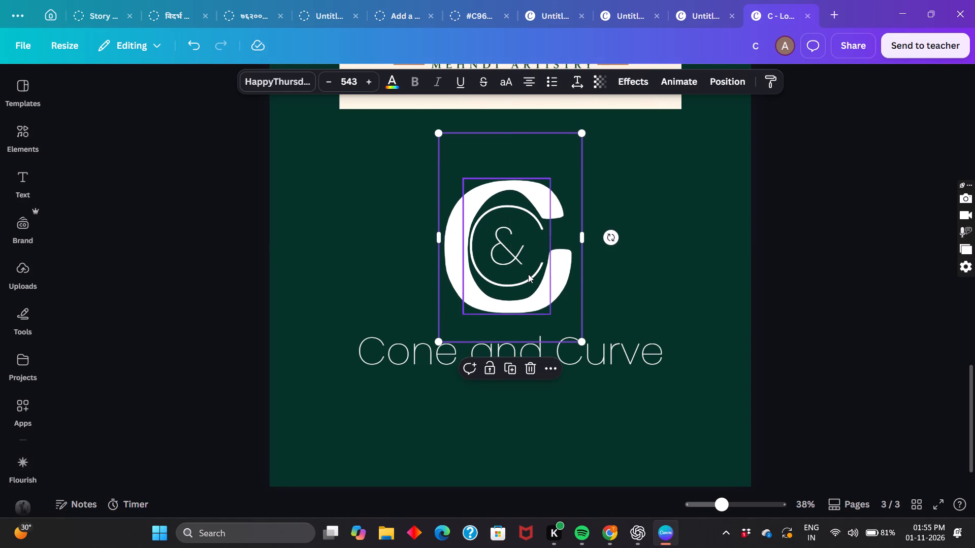
Try Happy Font TH on the inner C and change it to HappyThursday TH.
left_click(528, 274)
left_click(272, 86)
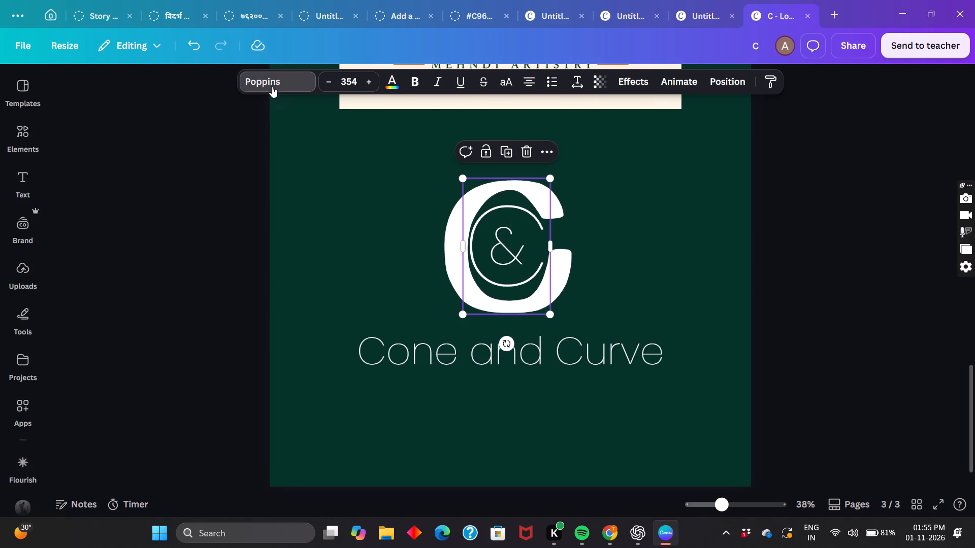
left_click(104, 261)
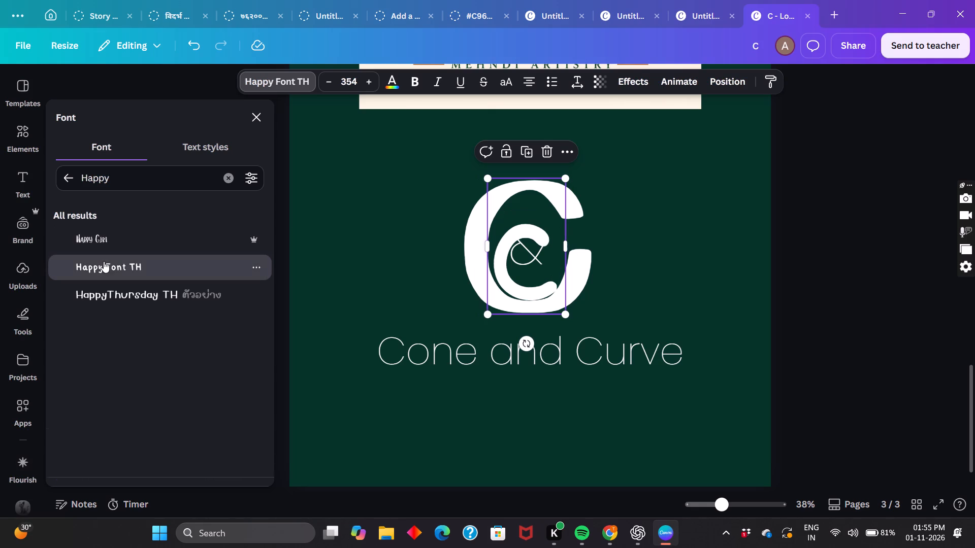
left_click(105, 291)
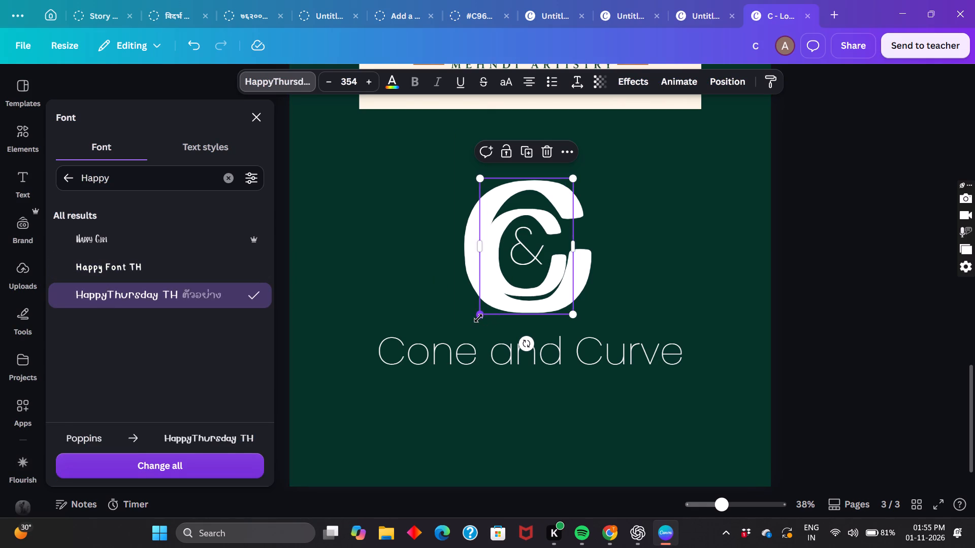
Replace the inner capital C with a lowercase "c".
left_click(533, 260)
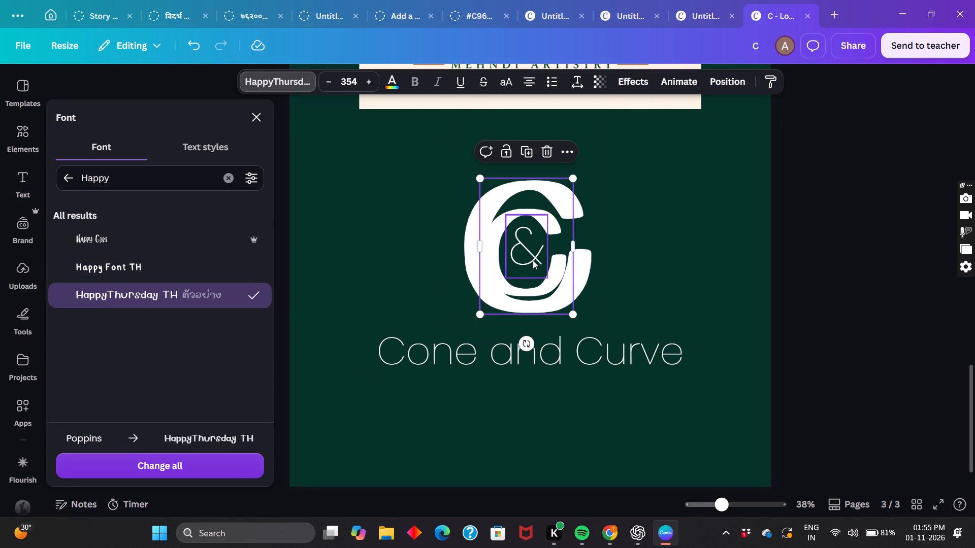
triple_click(510, 289)
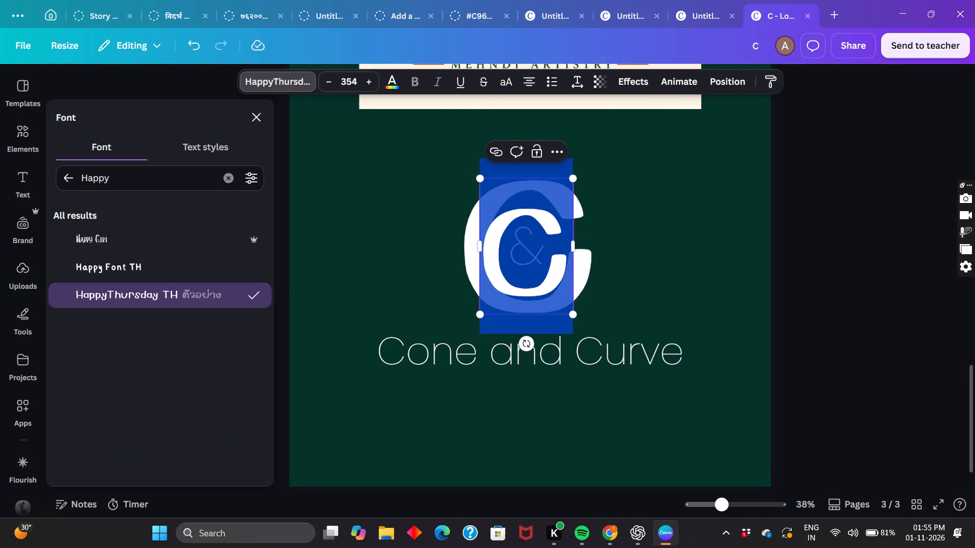
key("BackSpace")
key("c")
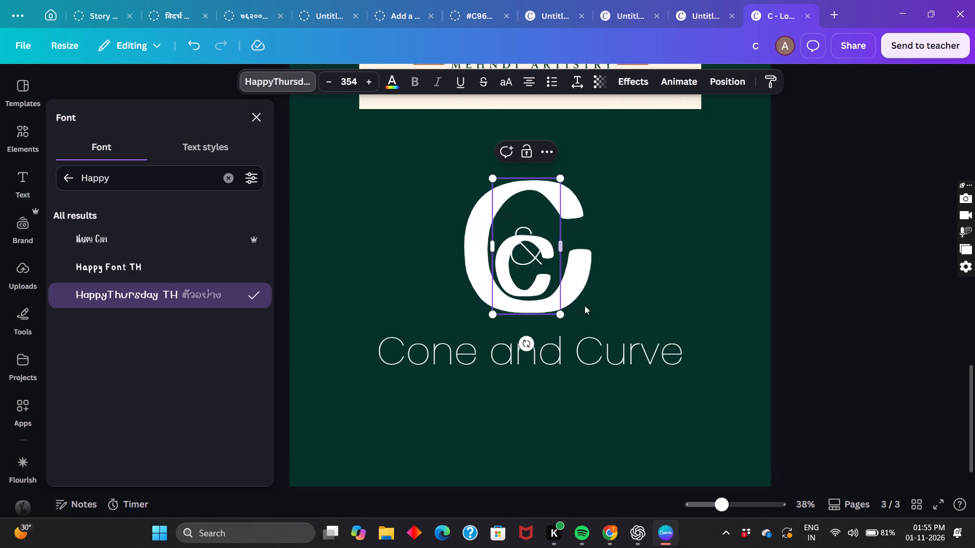
Move the "&" out of the monogram to the right side of the page.
left_click_drag(525, 276, 395, 253)
left_click_drag(532, 267, 426, 310)
left_click(426, 310)
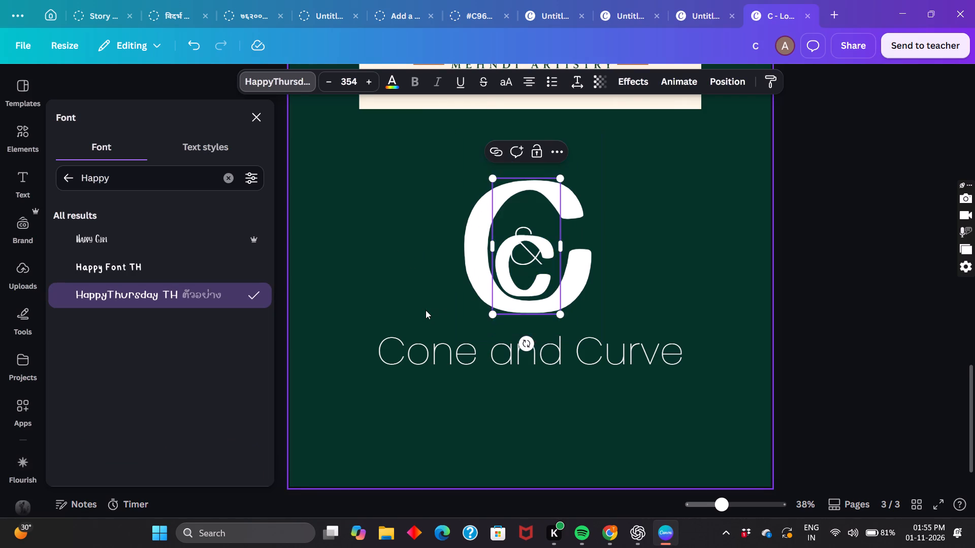
left_click(511, 266)
left_click_drag(511, 266, 715, 264)
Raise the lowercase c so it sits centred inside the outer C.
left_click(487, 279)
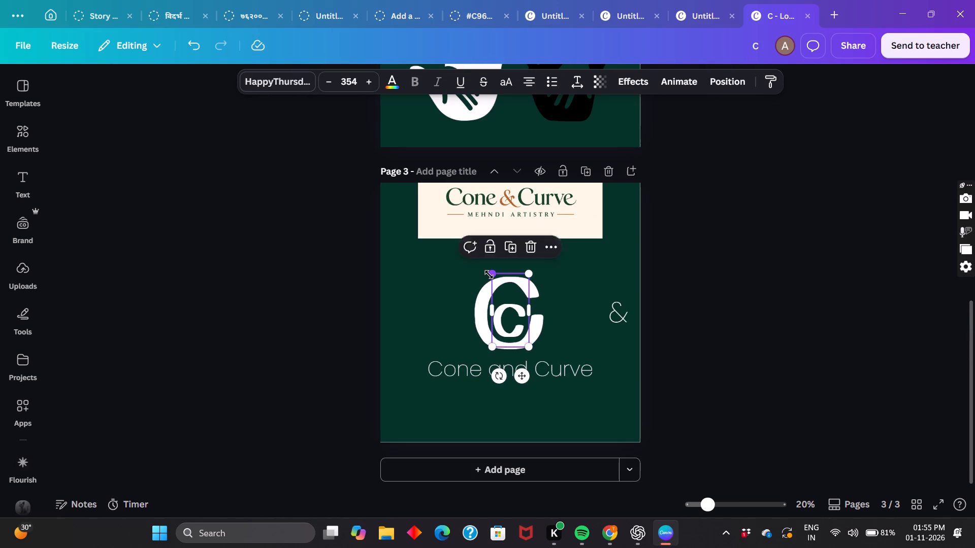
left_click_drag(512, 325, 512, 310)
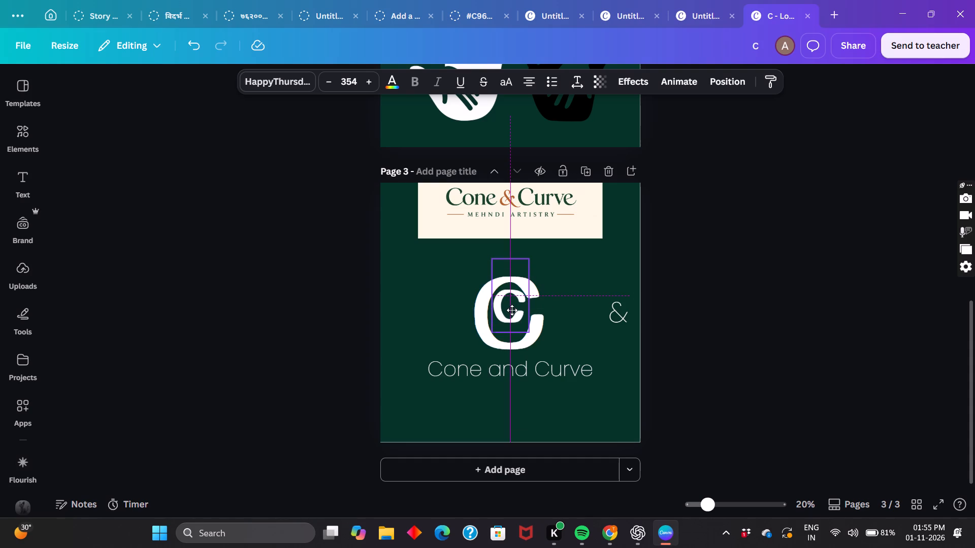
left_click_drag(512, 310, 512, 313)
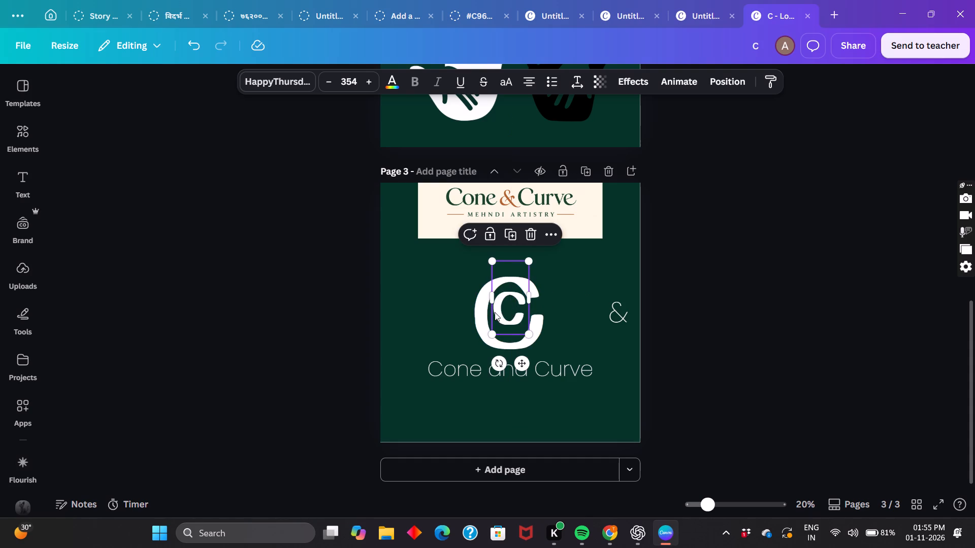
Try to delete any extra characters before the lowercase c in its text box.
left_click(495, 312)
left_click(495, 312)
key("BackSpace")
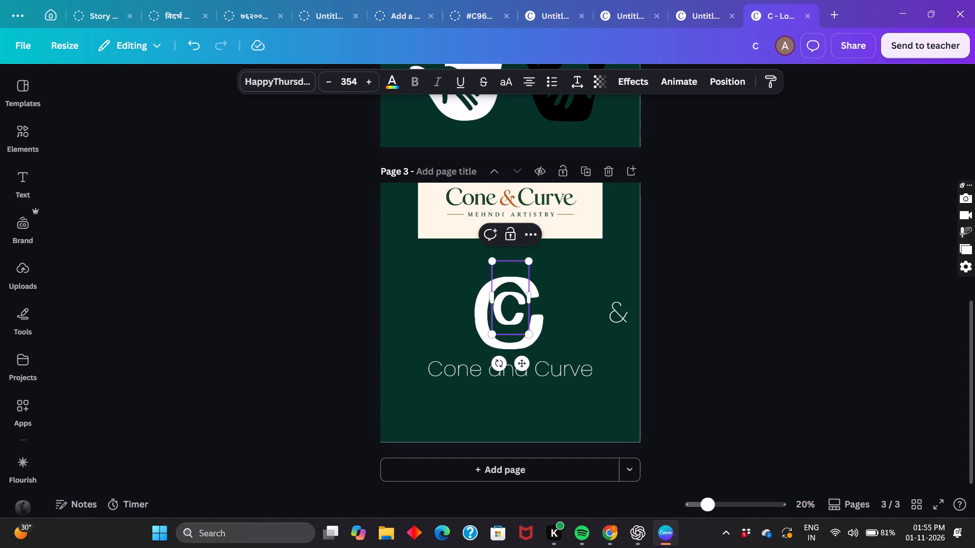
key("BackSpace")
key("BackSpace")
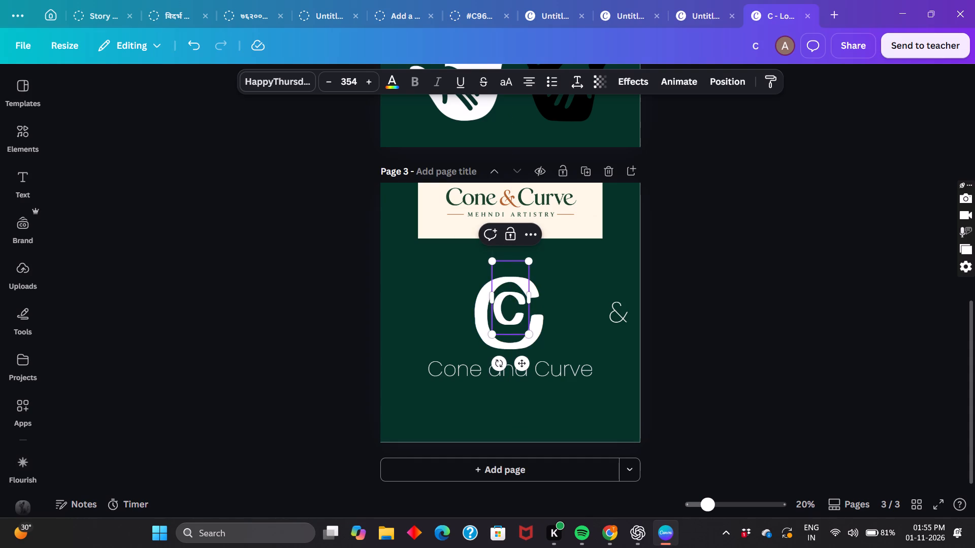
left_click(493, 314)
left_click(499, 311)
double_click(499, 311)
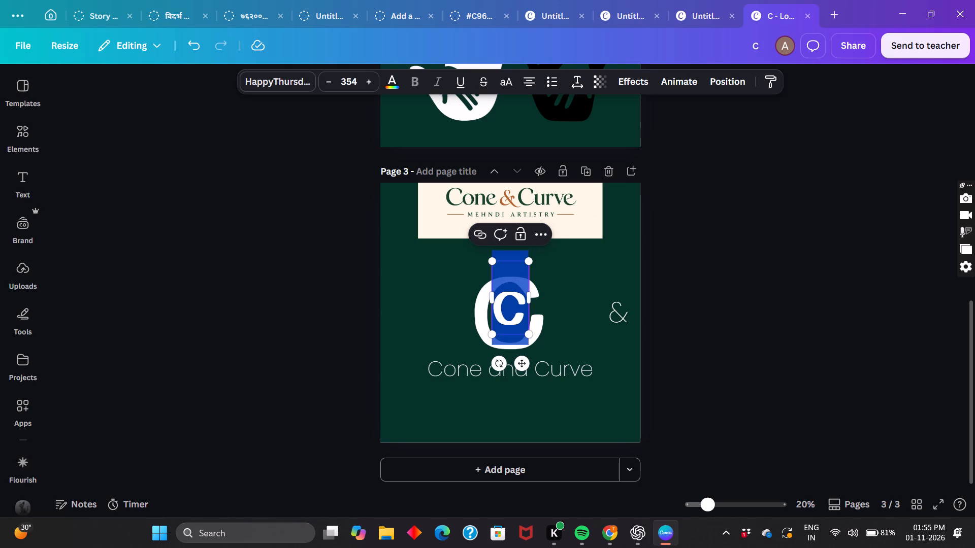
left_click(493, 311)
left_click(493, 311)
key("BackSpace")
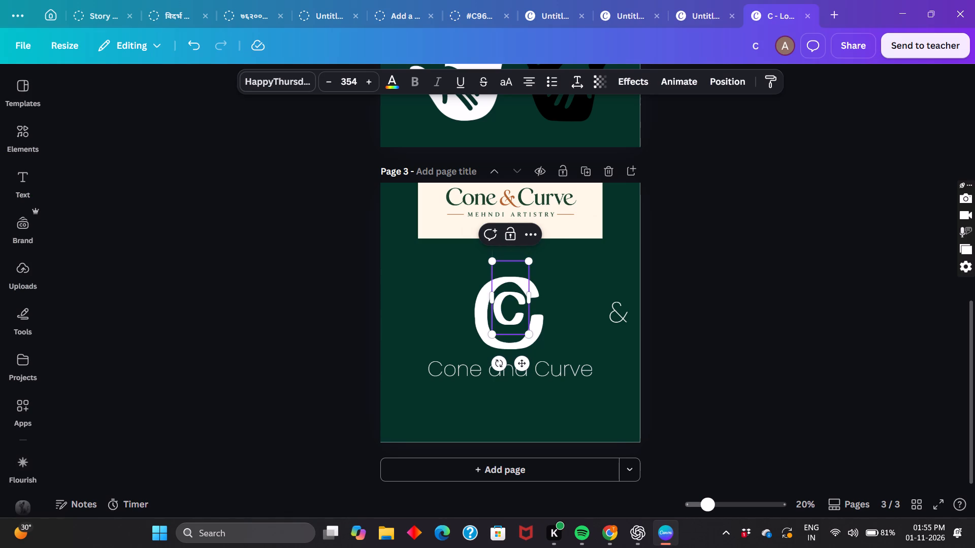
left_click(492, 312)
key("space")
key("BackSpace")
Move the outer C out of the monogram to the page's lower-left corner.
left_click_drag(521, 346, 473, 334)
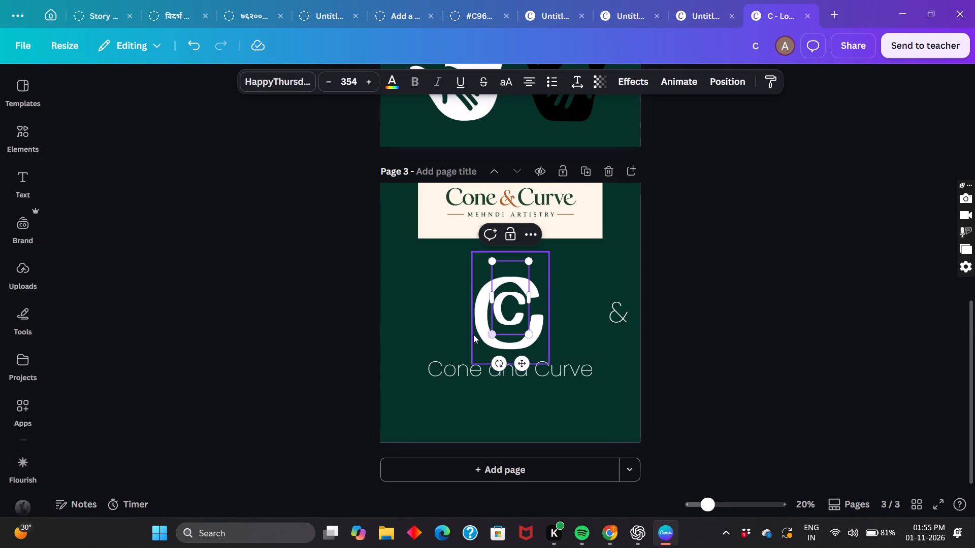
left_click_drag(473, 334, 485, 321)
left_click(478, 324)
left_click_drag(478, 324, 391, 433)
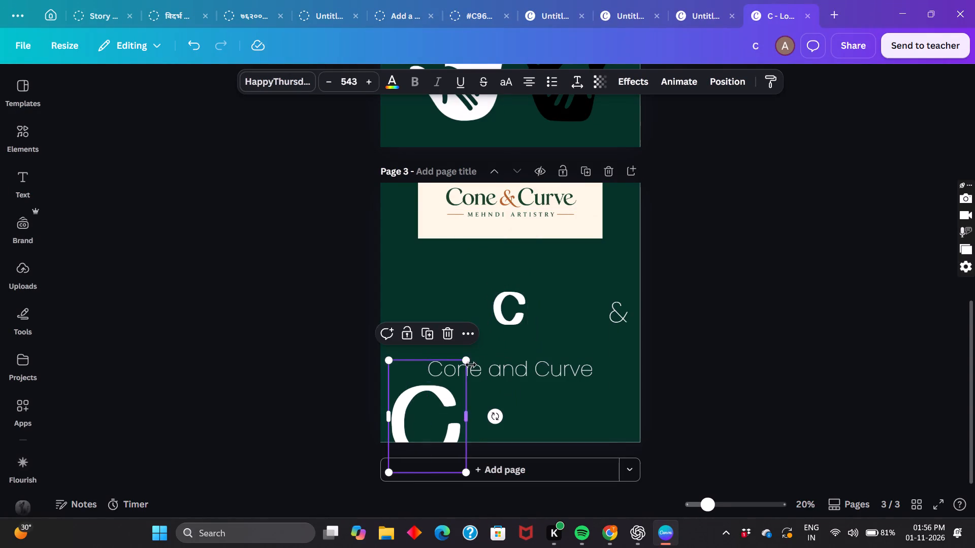
Widen the lowercase c's text box towards the "&" to more than twice its width, and deselect it.
left_click_drag(501, 318, 501, 334)
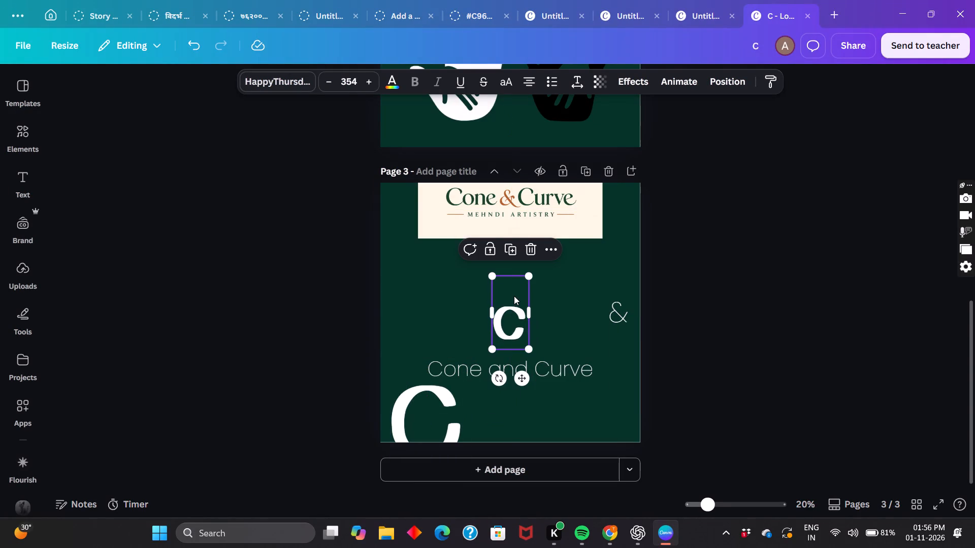
double_click(514, 296)
left_click(514, 296)
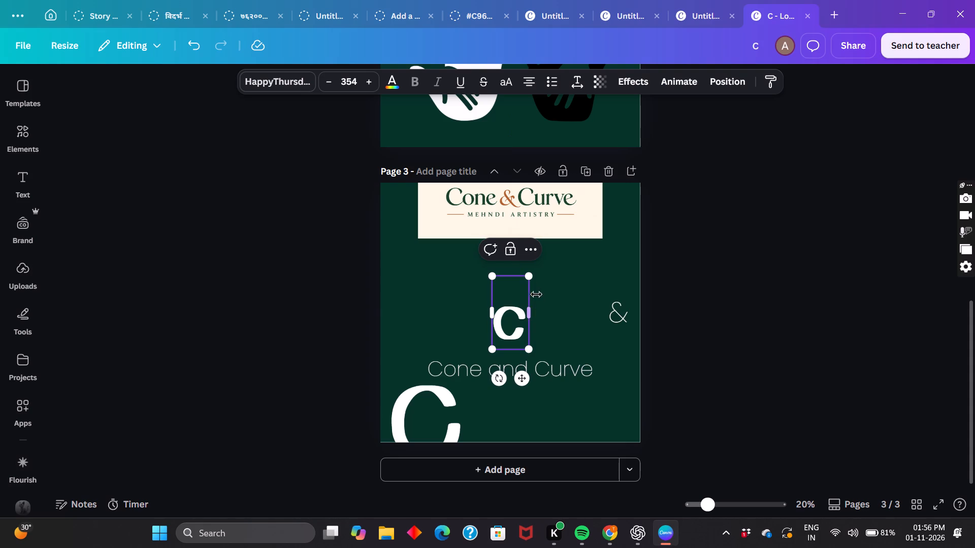
left_click_drag(534, 310, 590, 316)
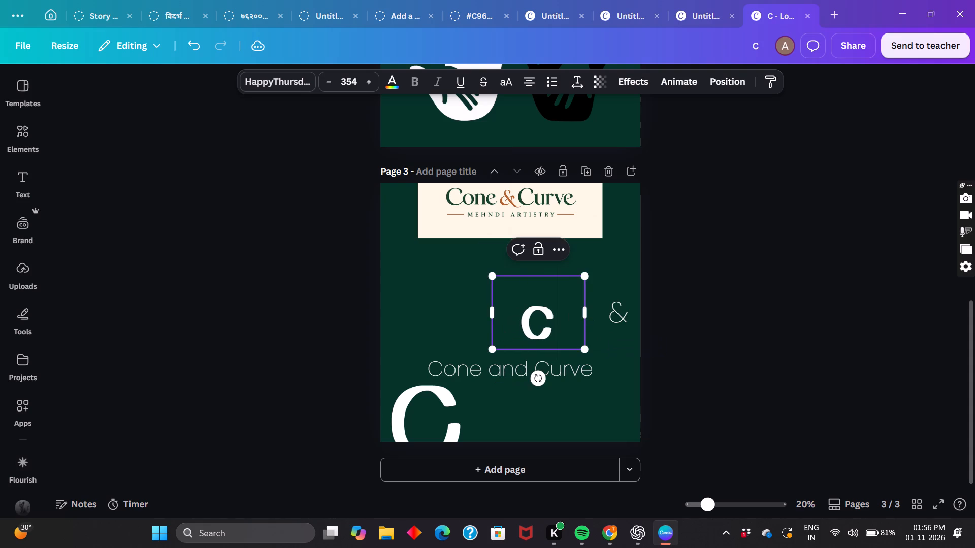
left_click(613, 359)
Set the lowercase c aside near the page's right edge, above the "&".
left_click_drag(538, 339, 510, 329)
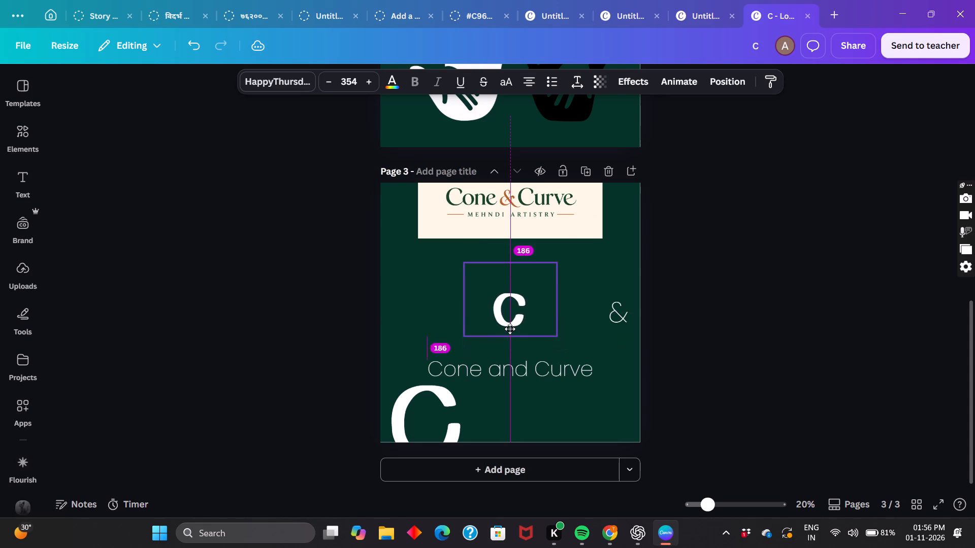
left_click_drag(510, 329, 509, 325)
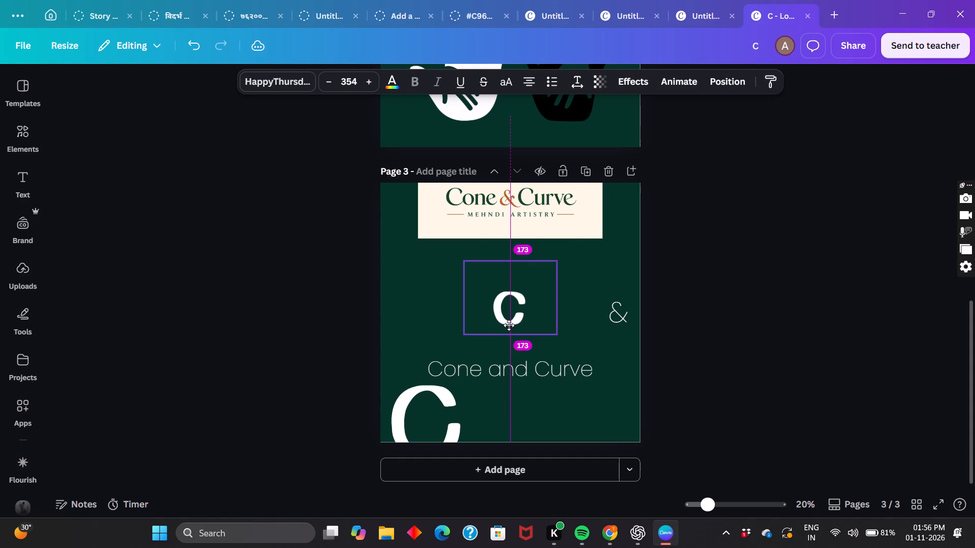
left_click_drag(509, 325, 618, 275)
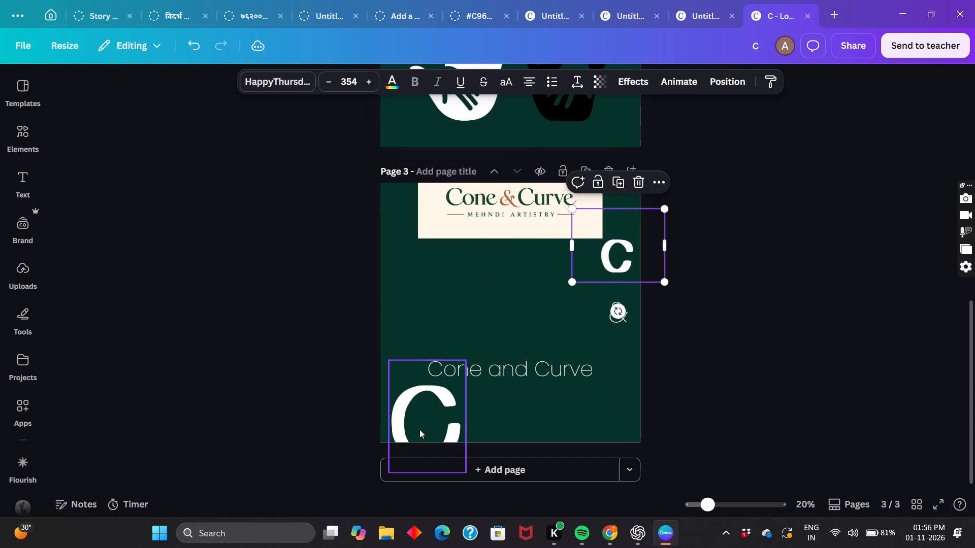
Bring the large C back to the page's horizontal centre, between the cream reference logo and the "Cone and Curve" wordmark.
left_click_drag(419, 429, 501, 310)
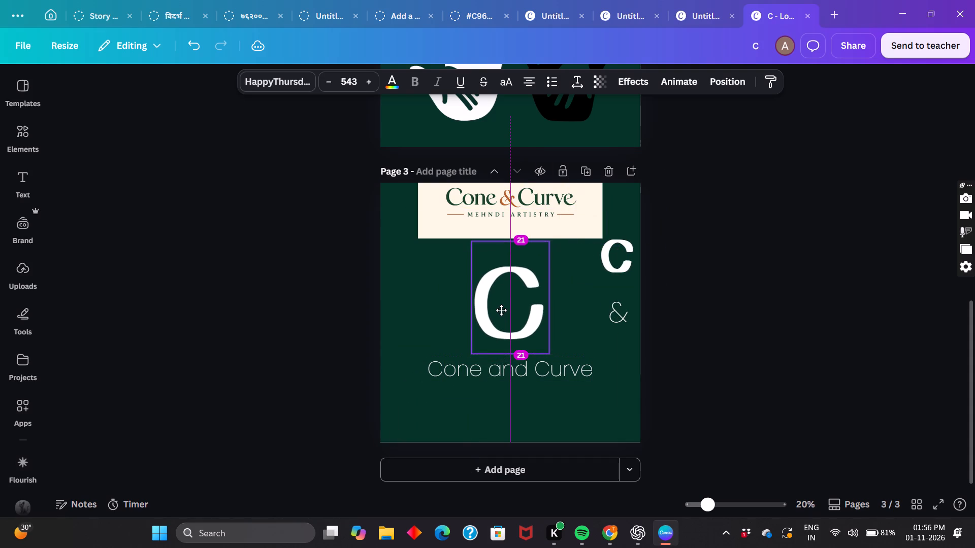
left_click_drag(501, 310, 501, 319)
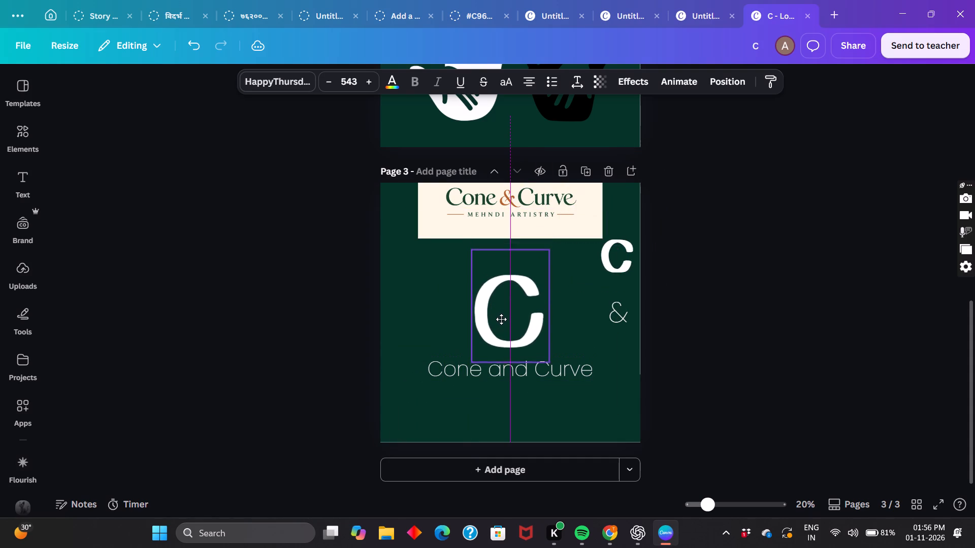
left_click_drag(501, 319, 501, 333)
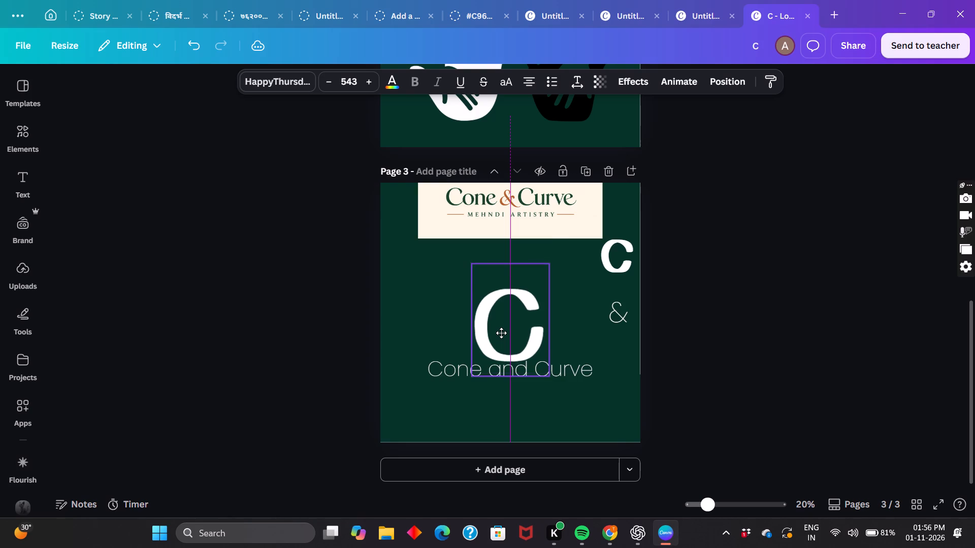
left_click_drag(501, 333, 501, 326)
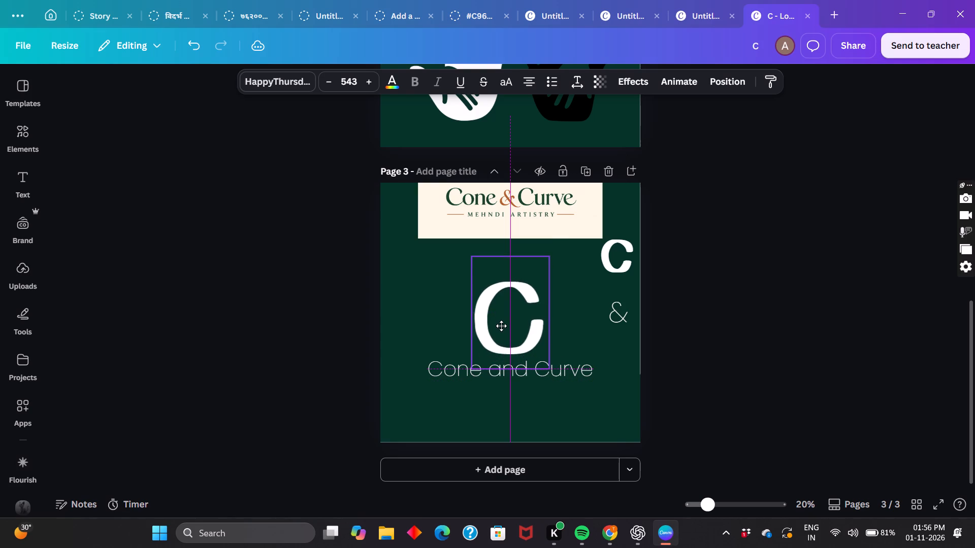
left_click_drag(501, 326, 498, 322)
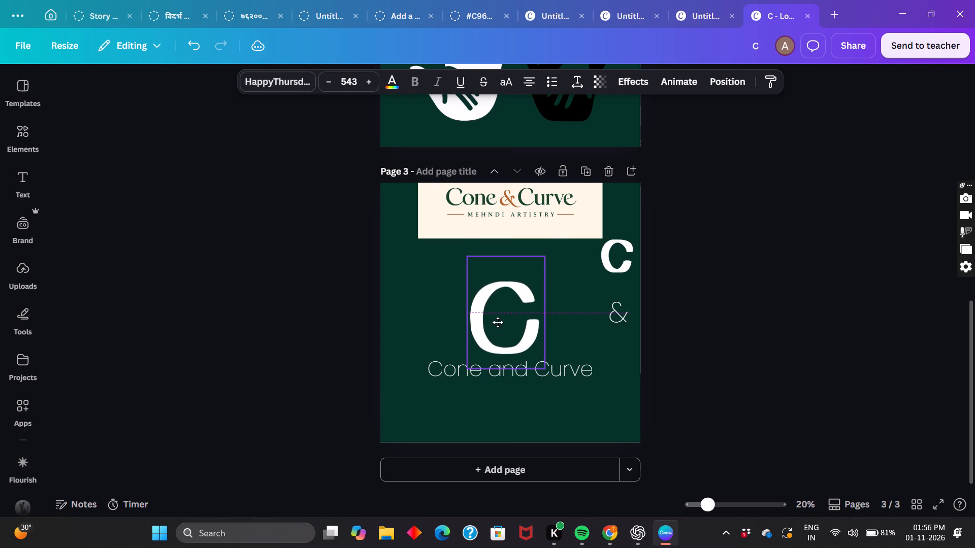
left_click_drag(498, 322, 502, 319)
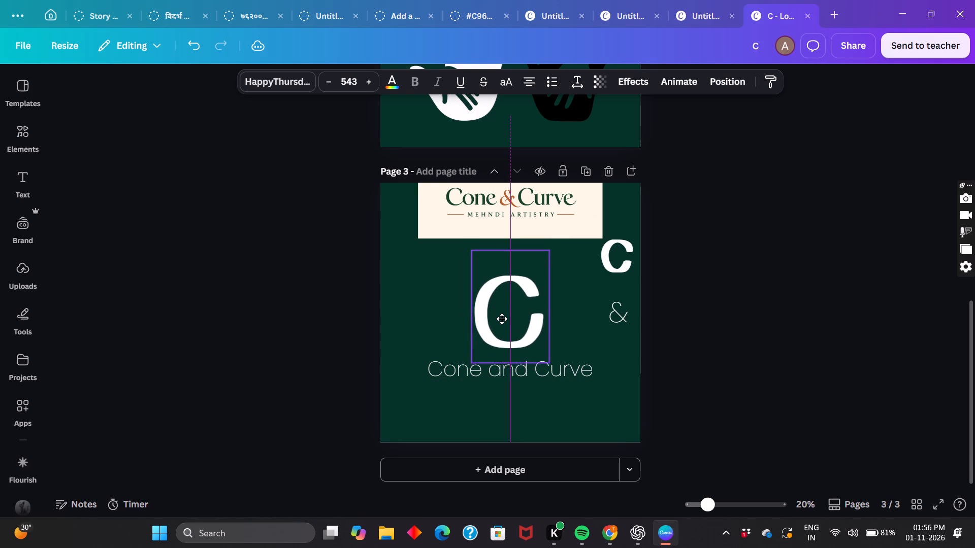
left_click_drag(502, 319, 500, 320)
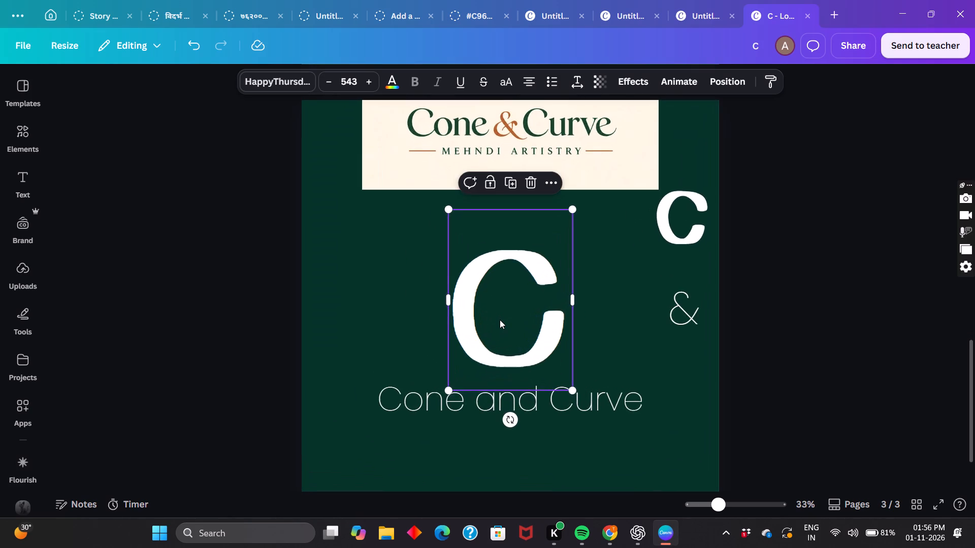
Lower the centred large C slightly so it sits just above the wordmark, with its text box level with the "&".
left_click(500, 320)
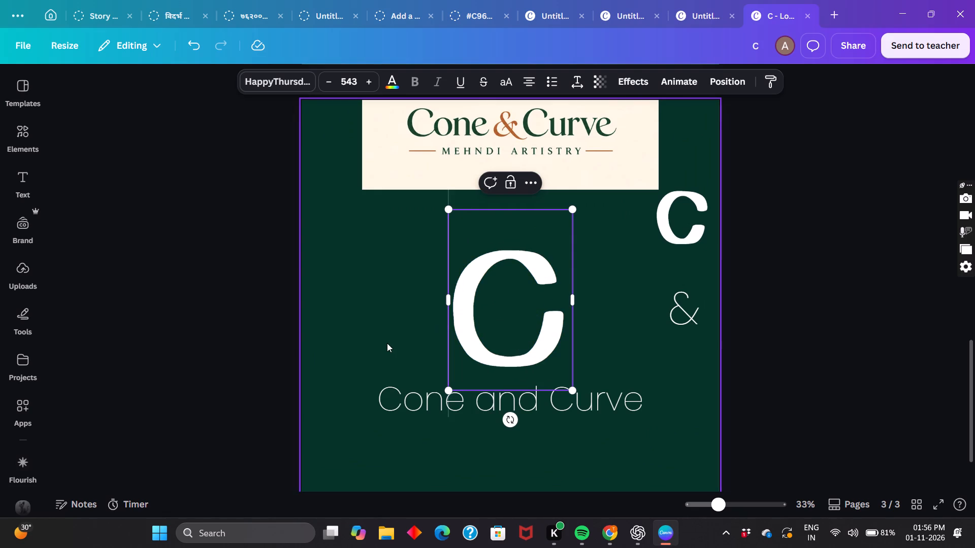
left_click(387, 343)
left_click_drag(501, 326, 501, 321)
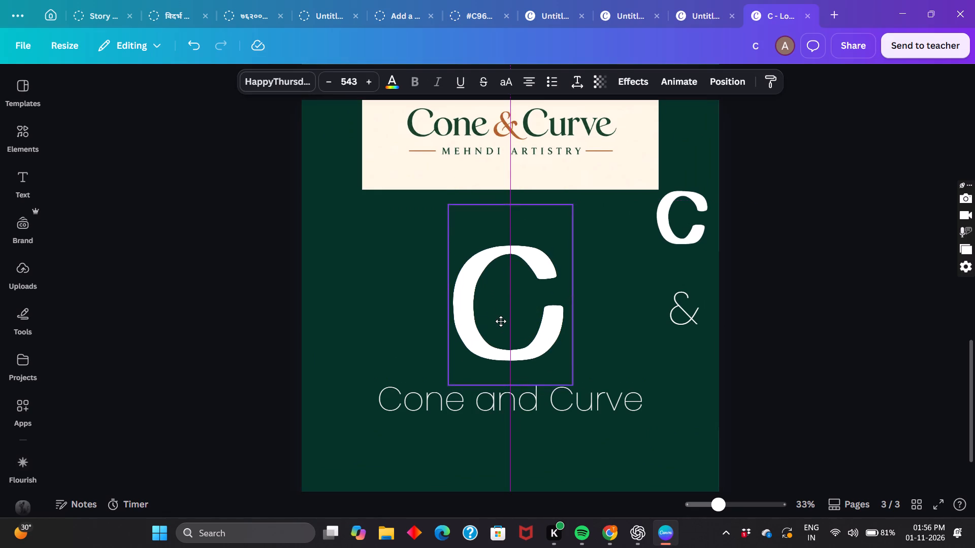
left_click_drag(501, 321, 502, 331)
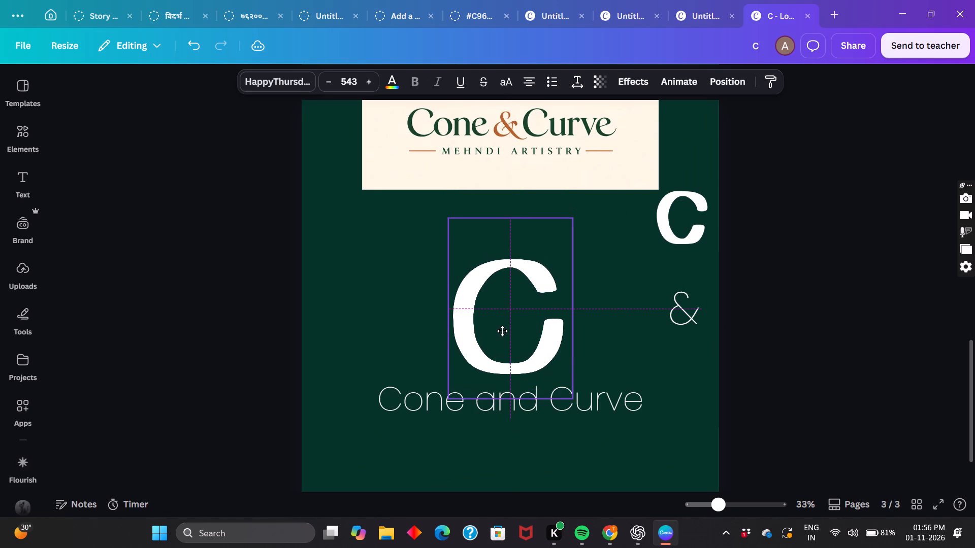
left_click_drag(502, 331, 501, 339)
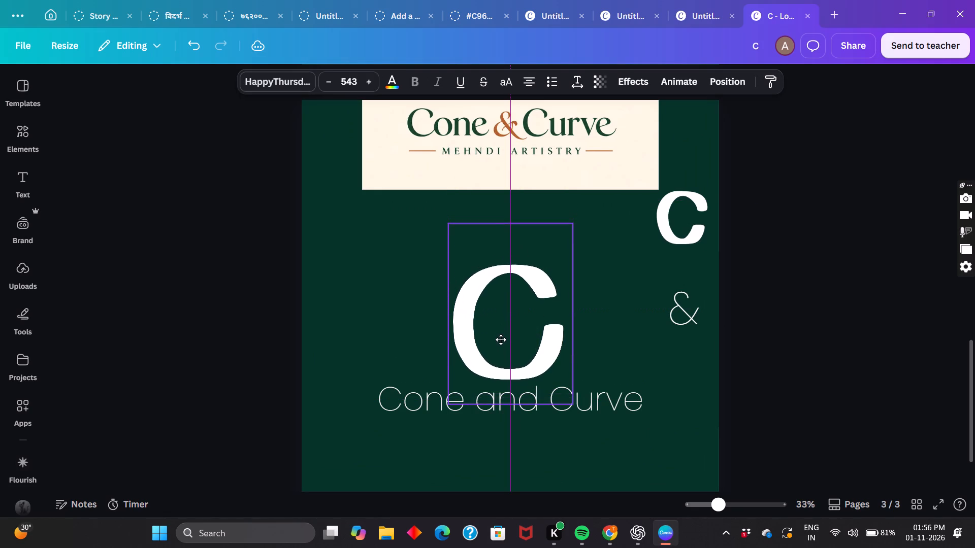
left_click_drag(501, 339, 502, 330)
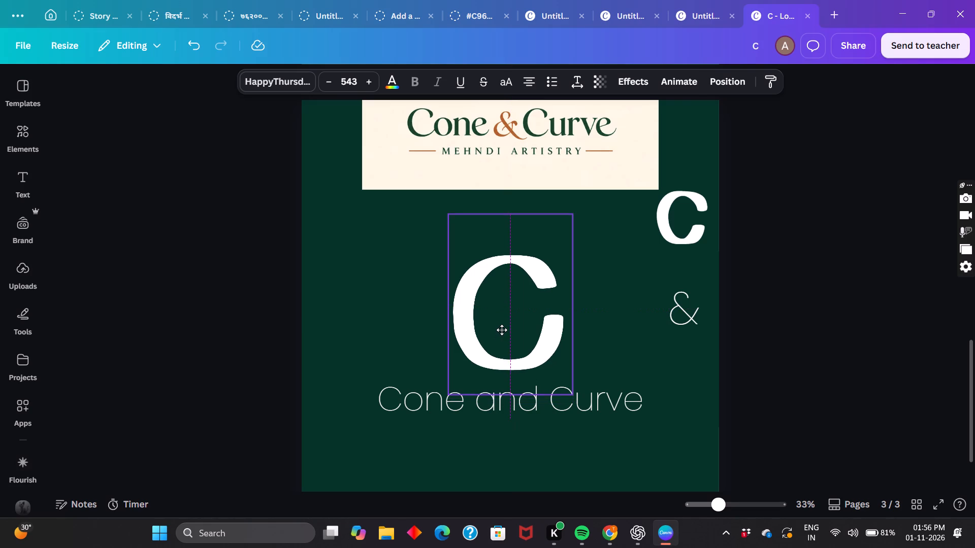
left_click_drag(502, 330, 500, 337)
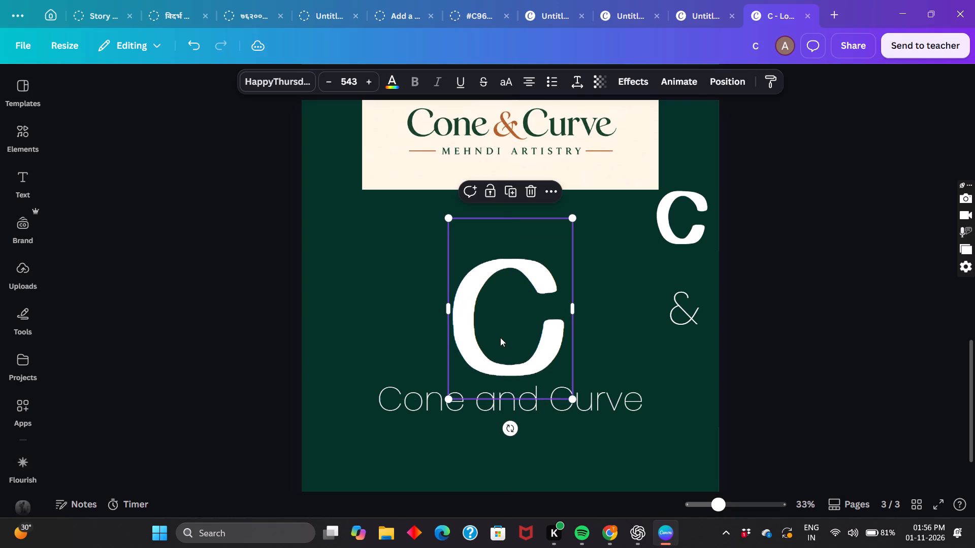
Nest the lowercase c inside the large C, enlarged to size 464, with its left curve merging into the large C's stem.
left_click_drag(654, 242, 461, 347)
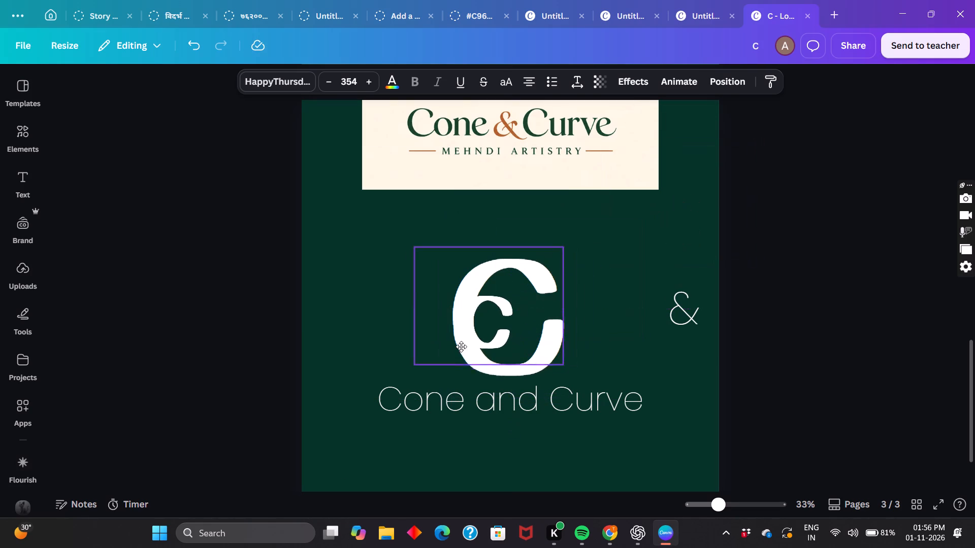
left_click_drag(461, 347, 479, 343)
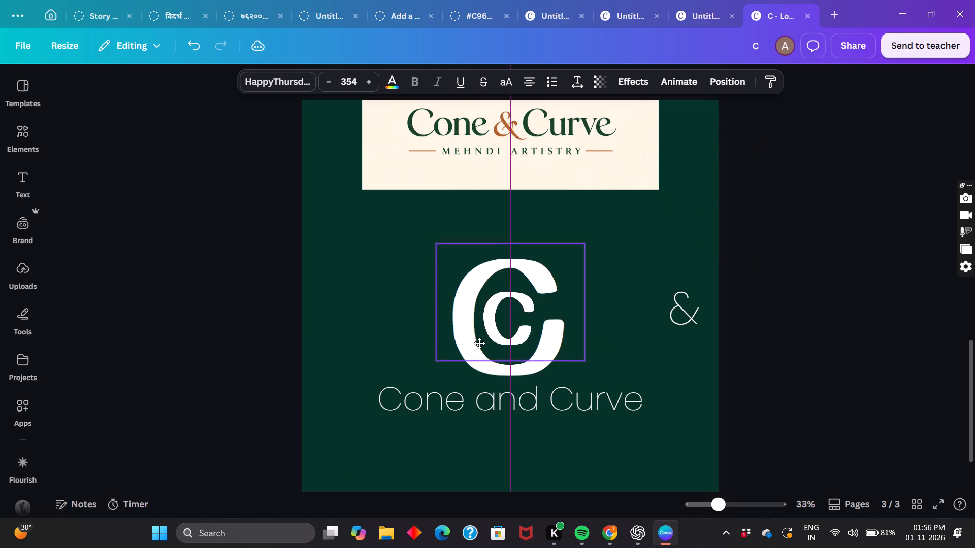
left_click_drag(479, 343, 479, 344)
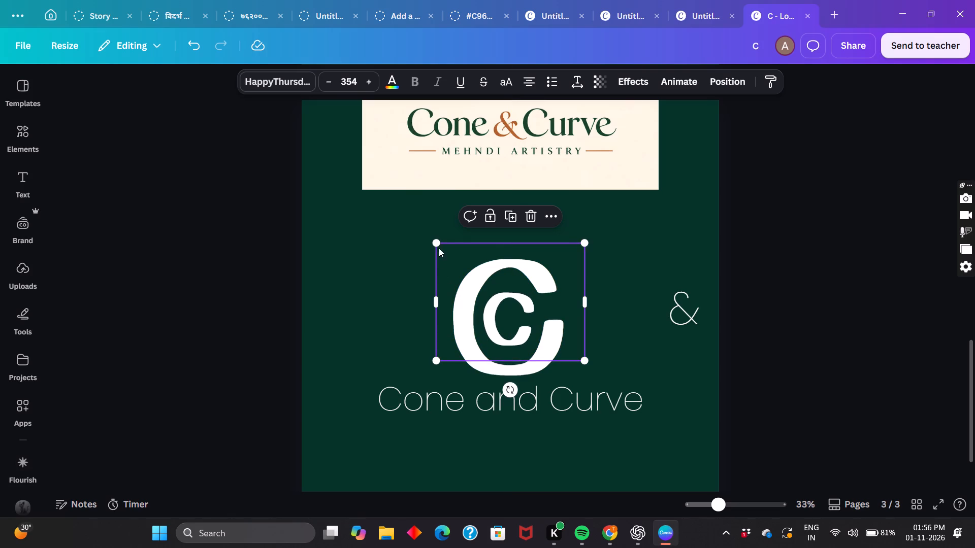
left_click_drag(436, 243, 392, 202)
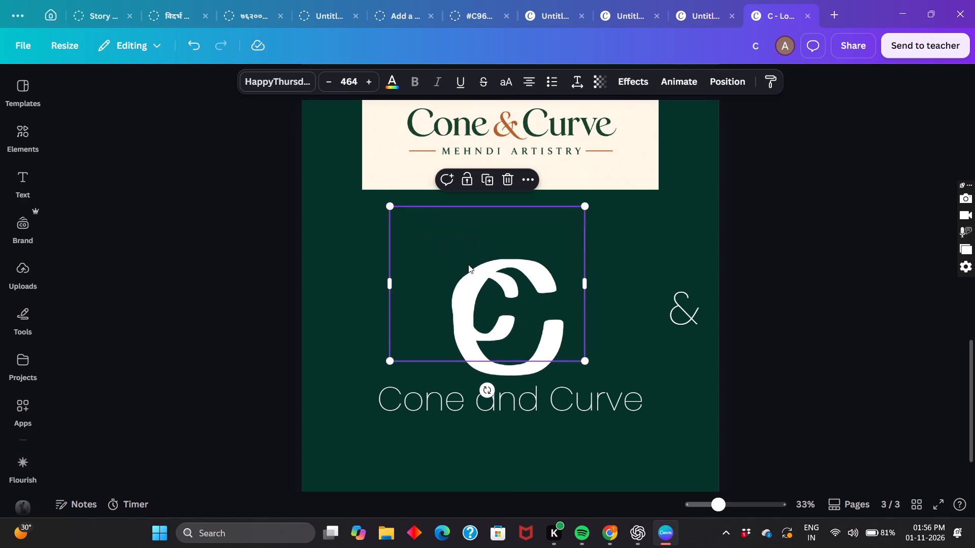
left_click_drag(500, 287, 514, 297)
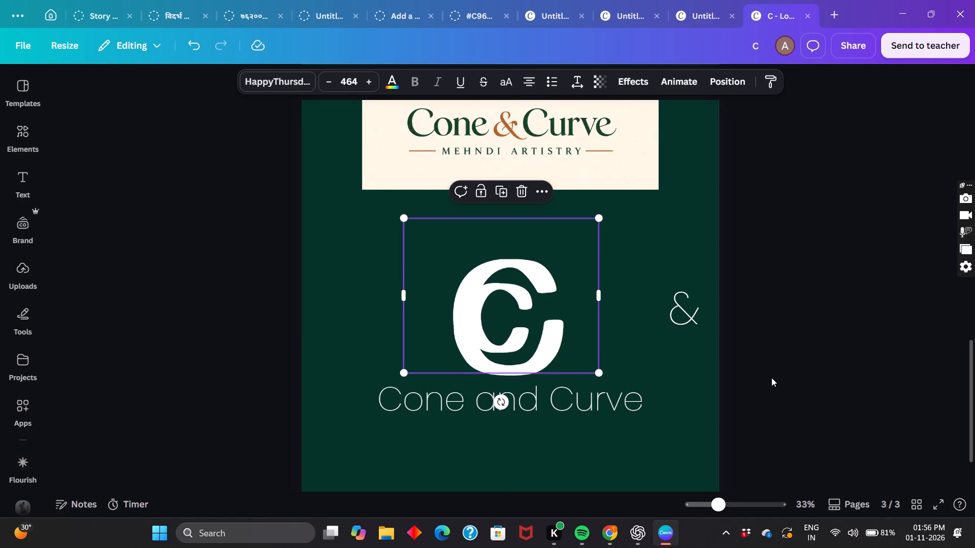
left_click(771, 378)
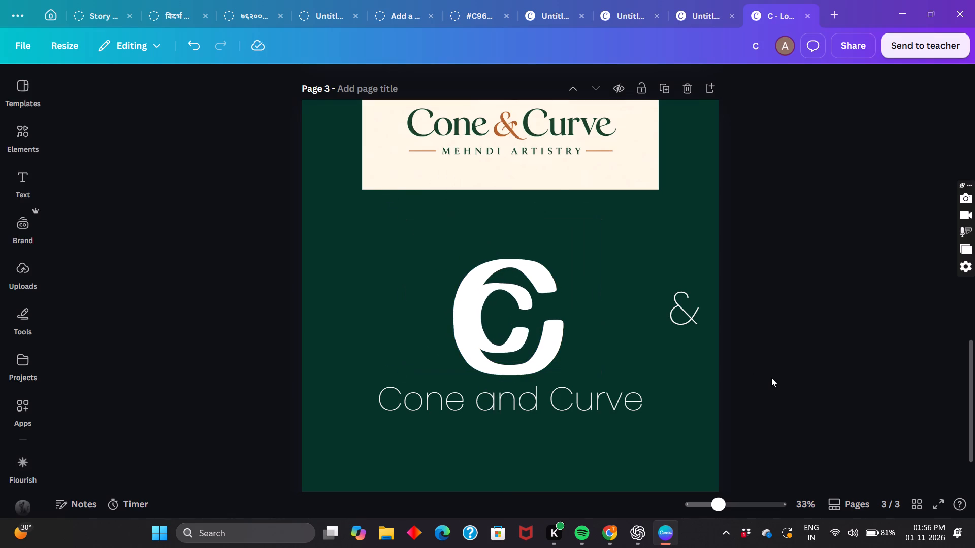
Place the "&" inside the lowercase c, shrunk to size 103 and aligned with the page's vertical centre line, and deselect it.
left_click_drag(691, 322, 516, 359)
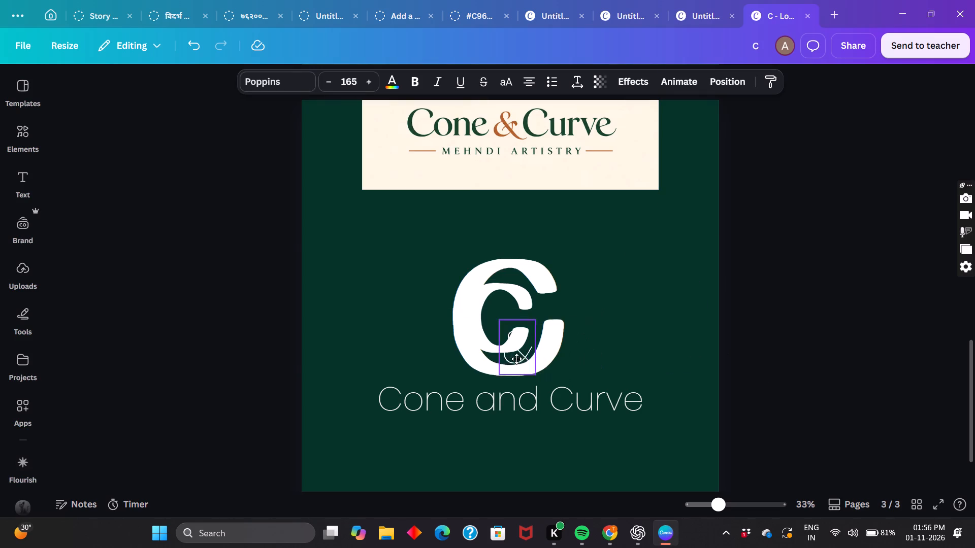
left_click_drag(516, 359, 510, 330)
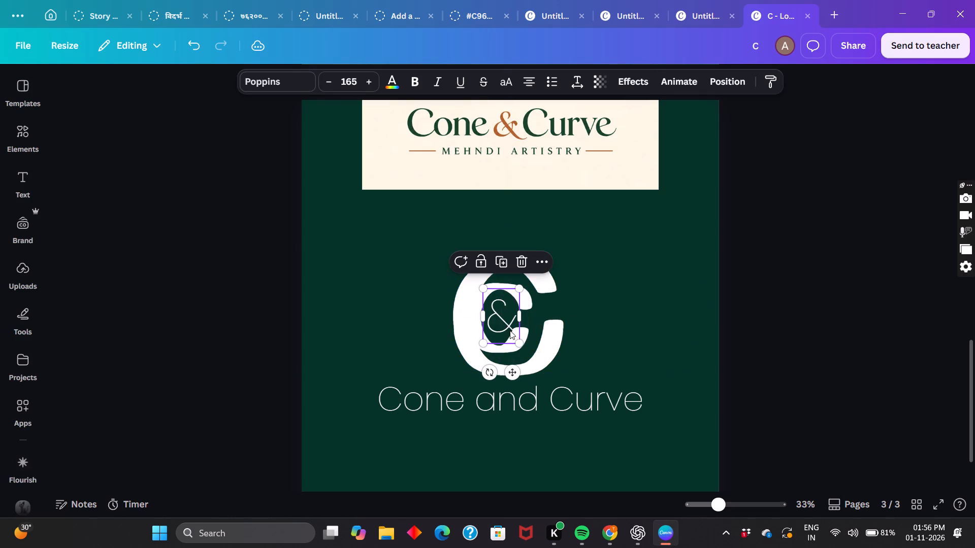
left_click_drag(482, 287, 487, 295)
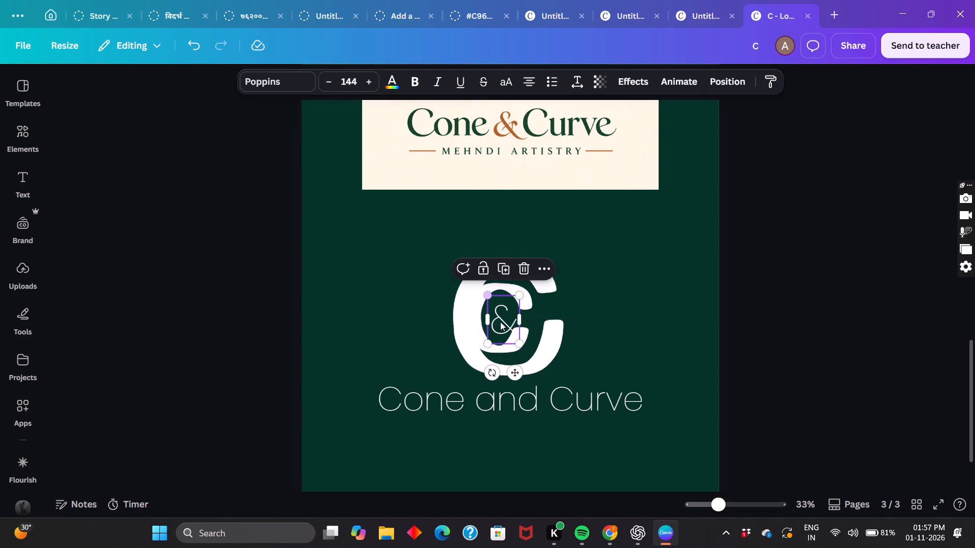
left_click_drag(501, 323, 496, 314)
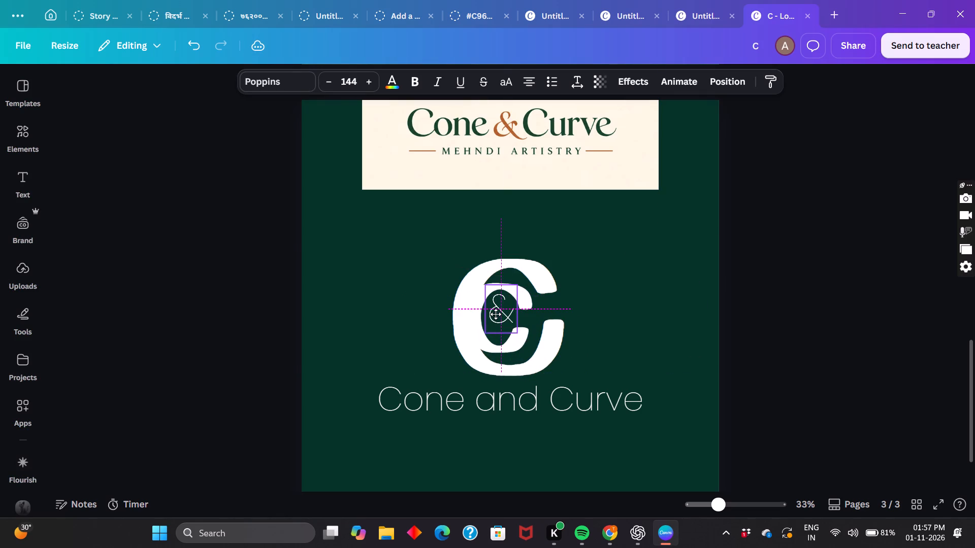
left_click_drag(496, 314, 495, 318)
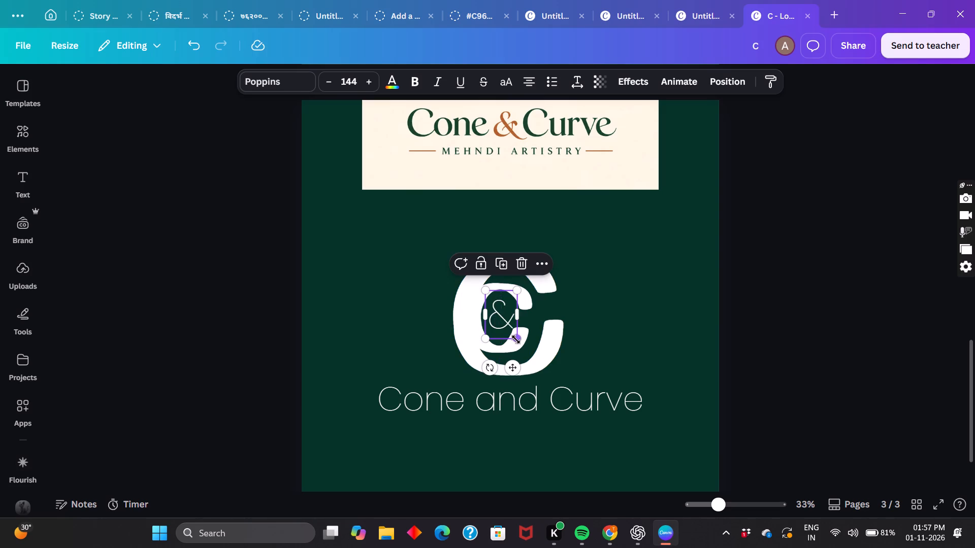
left_click_drag(516, 340, 505, 328)
left_click_drag(500, 312, 501, 320)
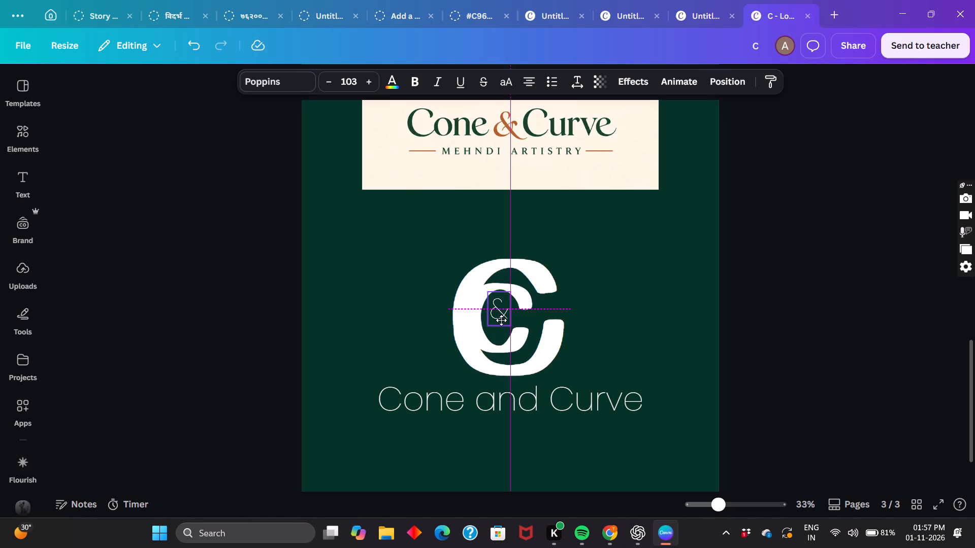
left_click_drag(501, 320, 513, 322)
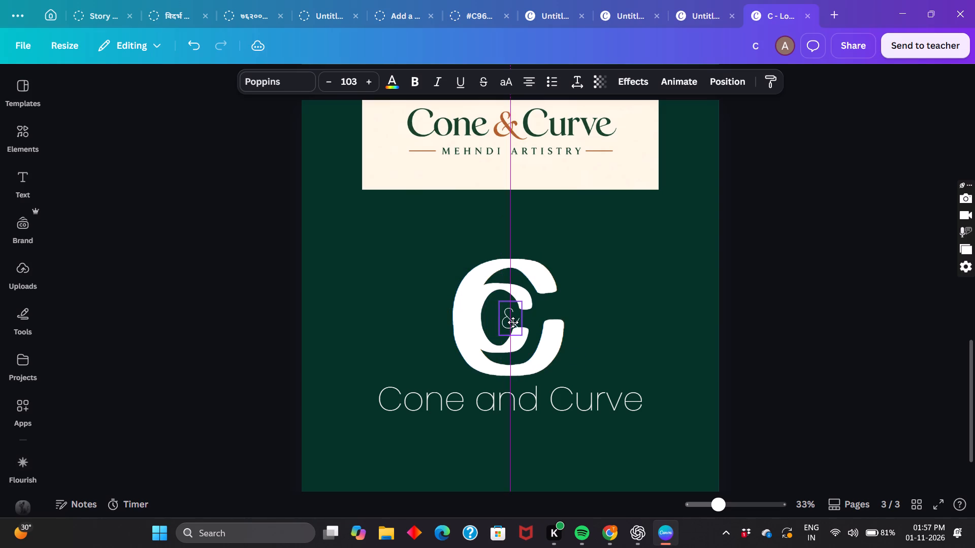
left_click_drag(513, 322, 513, 320)
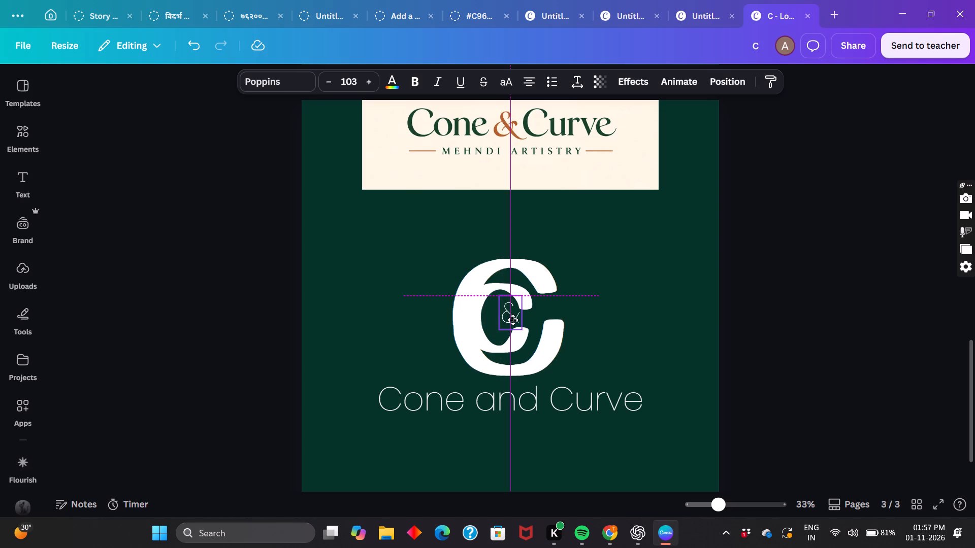
left_click_drag(513, 320, 512, 320)
left_click(743, 357)
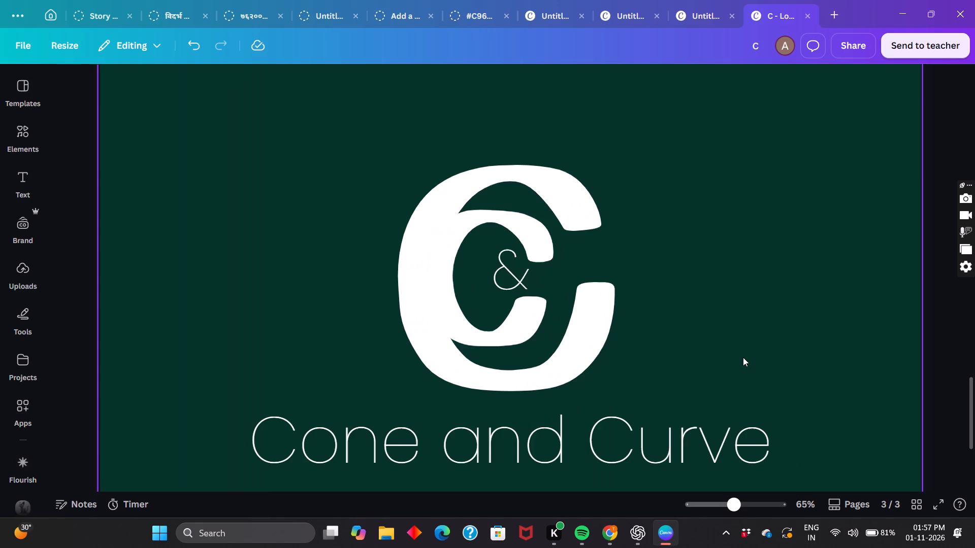
Enlarge the "&" to size 118 and fit its right arm just beneath the lowercase c's upper terminal.
scroll(743, 357, "right", 5)
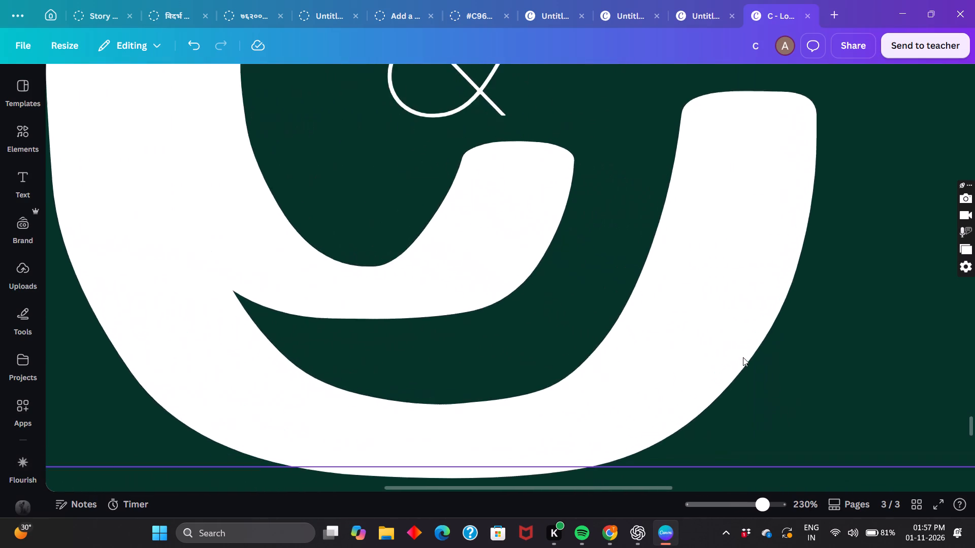
scroll(743, 357, "up", 4)
scroll(428, 413, "down", 1)
left_click(435, 326)
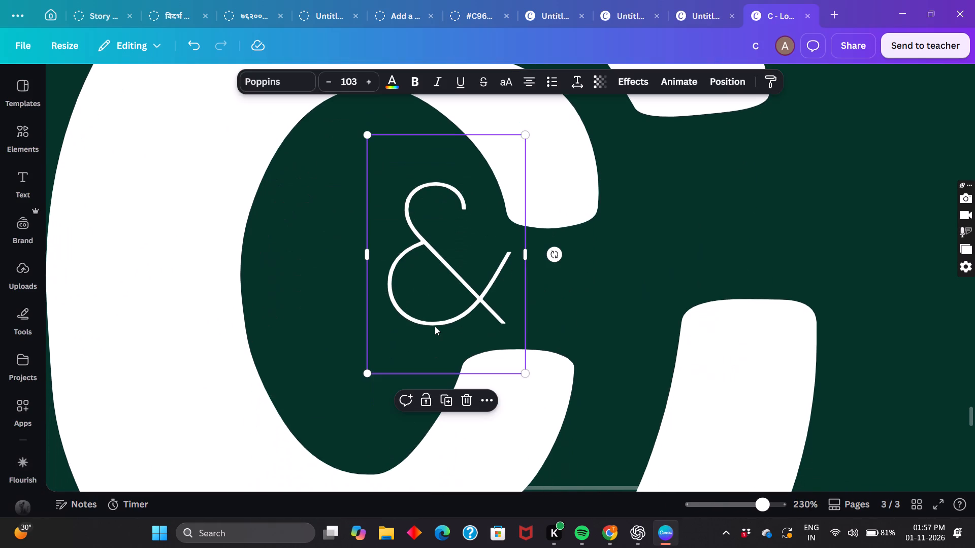
left_click(483, 311)
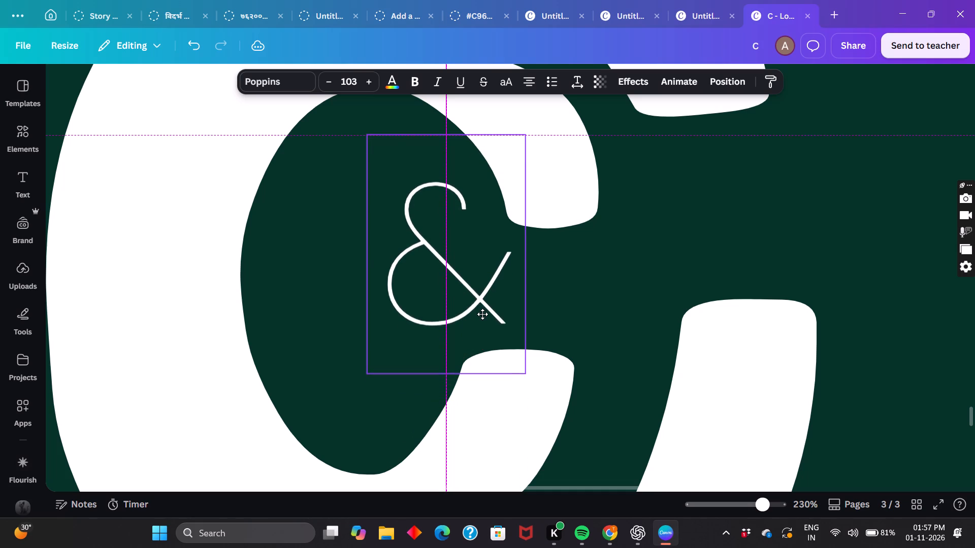
left_click_drag(528, 371, 536, 386)
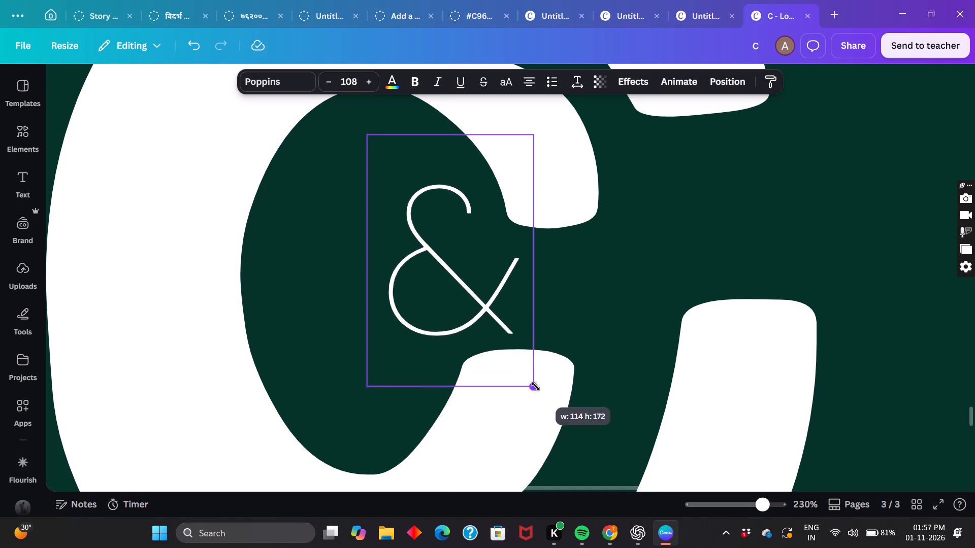
left_click_drag(536, 386, 550, 408)
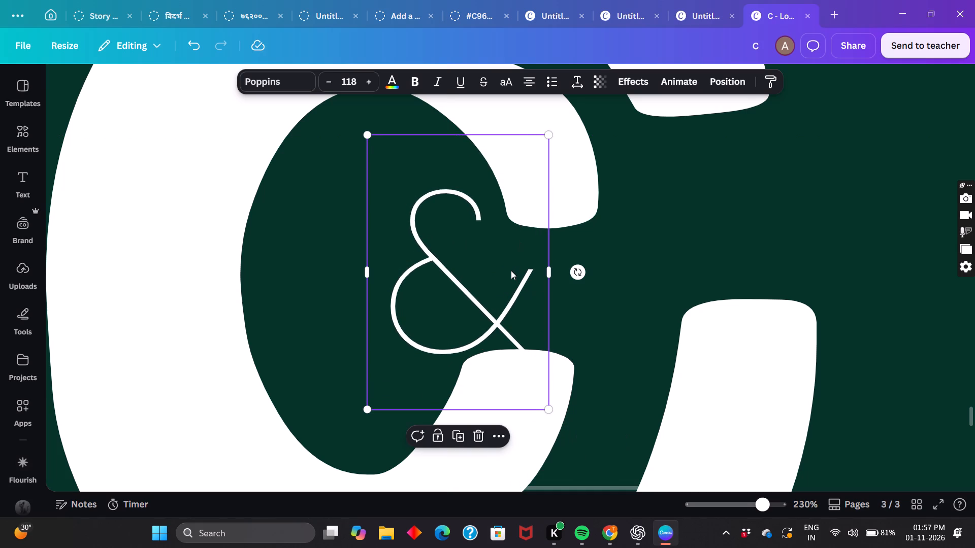
left_click_drag(511, 270, 510, 234)
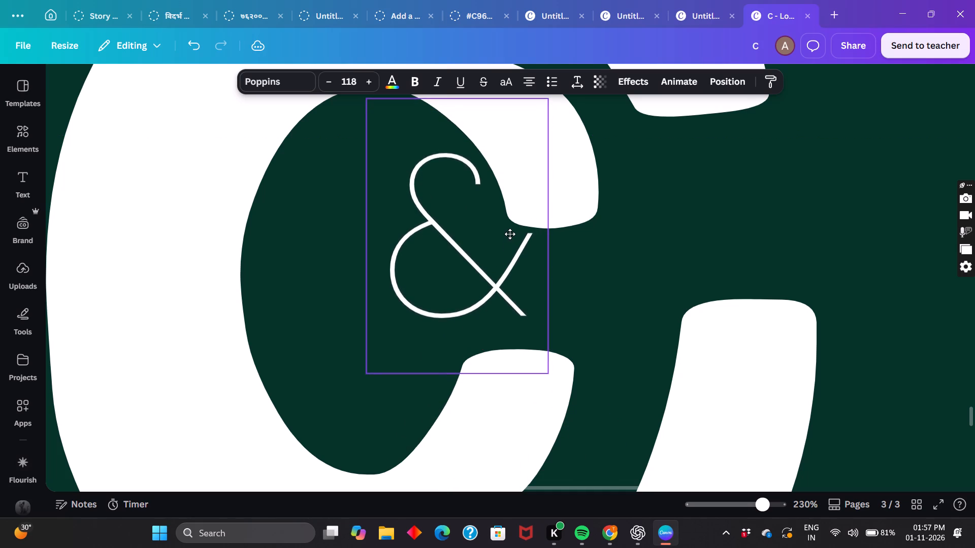
left_click_drag(510, 234, 513, 300)
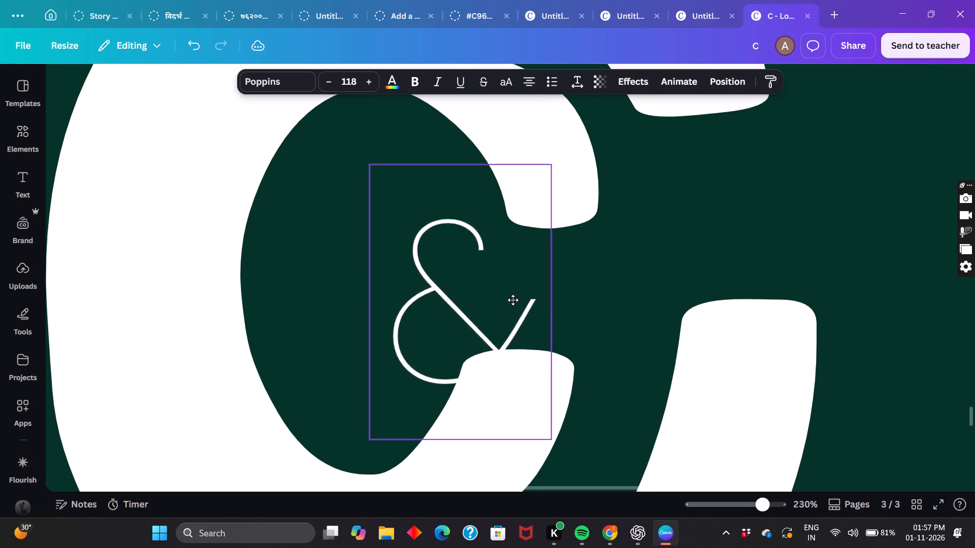
left_click_drag(513, 300, 515, 243)
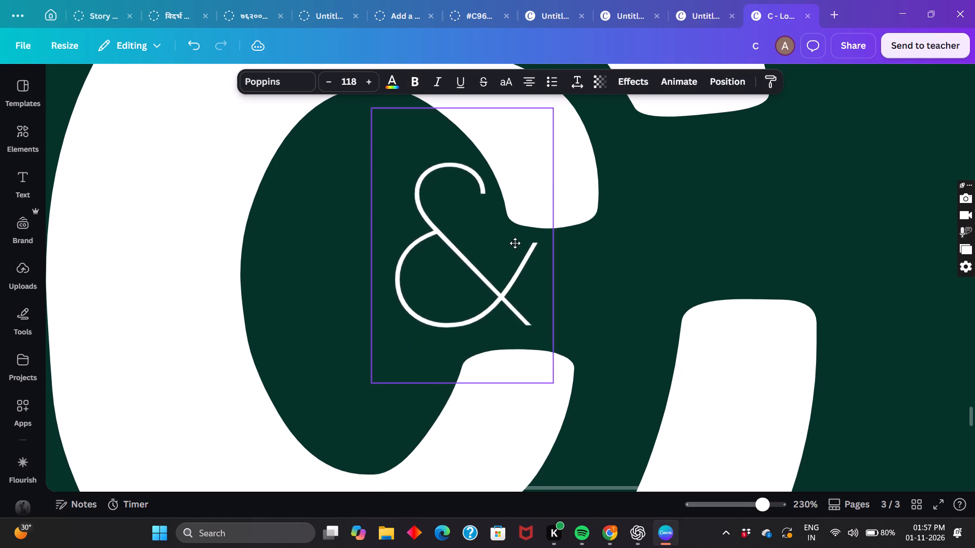
left_click_drag(515, 243, 513, 228)
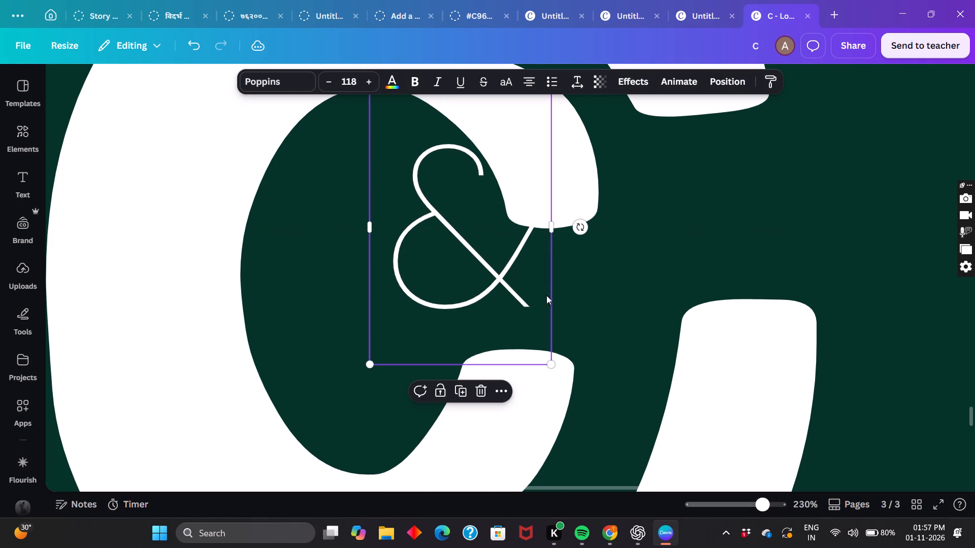
Enlarge the "&" to size 146 and shift it deeper into the lowercase c's counter, clear of both terminals.
left_click_drag(548, 364, 563, 403)
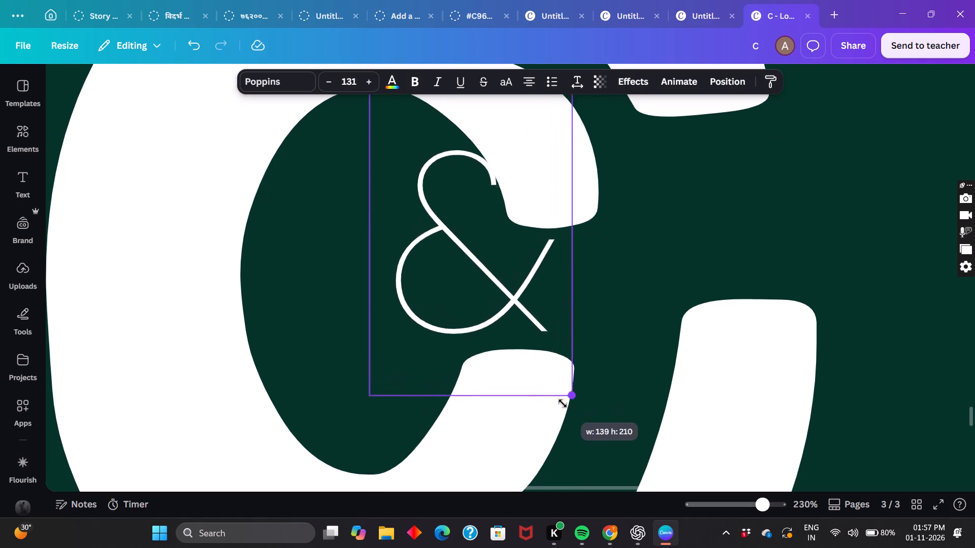
left_click_drag(563, 403, 581, 434)
left_click_drag(538, 379, 499, 358)
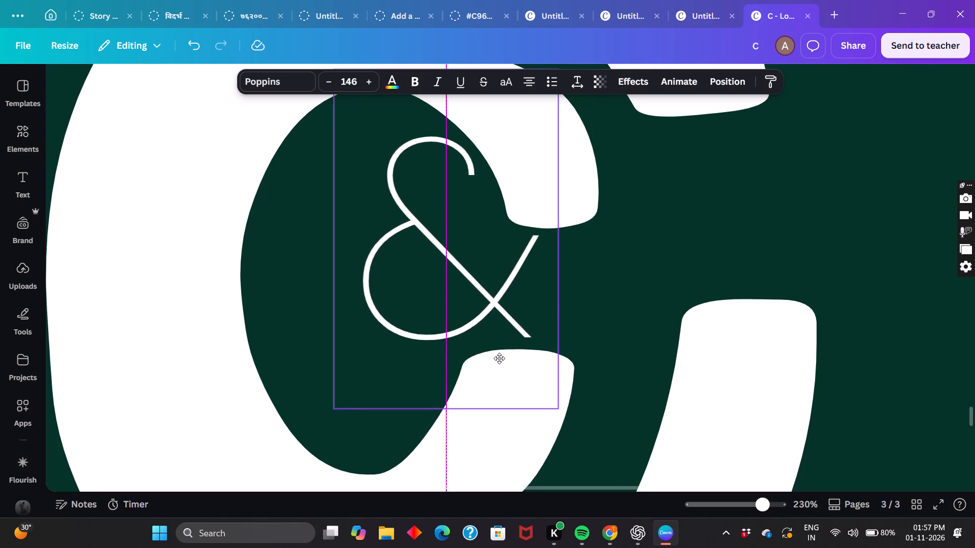
left_click_drag(499, 358, 480, 355)
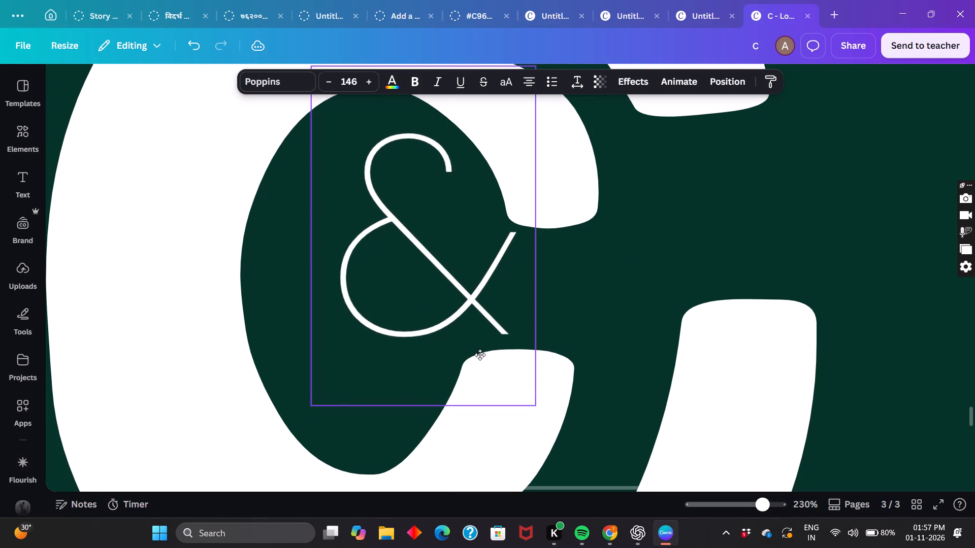
left_click_drag(480, 355, 480, 357)
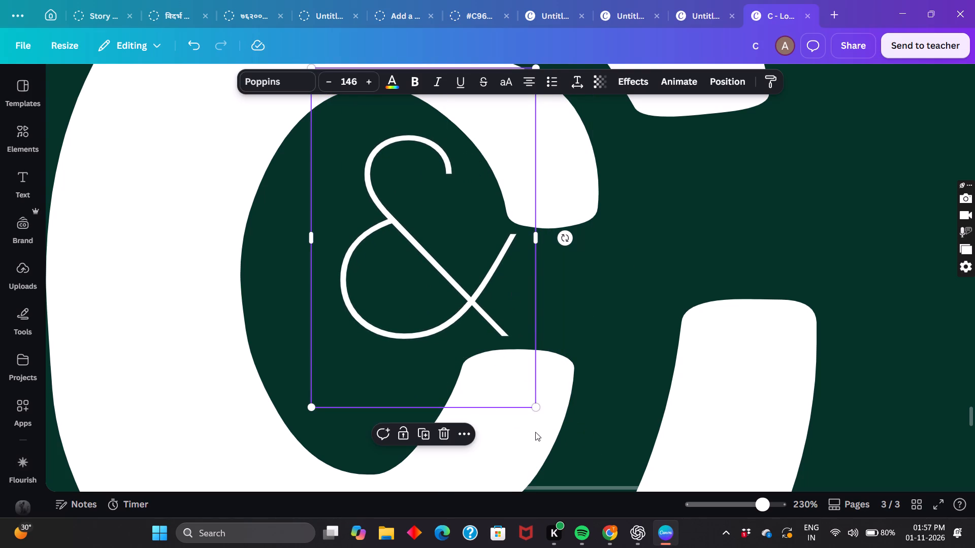
Enlarge the "&" to size 185 and position its two right-hand stroke ends against the lowercase c's upper and lower terminals.
left_click_drag(534, 410, 595, 501)
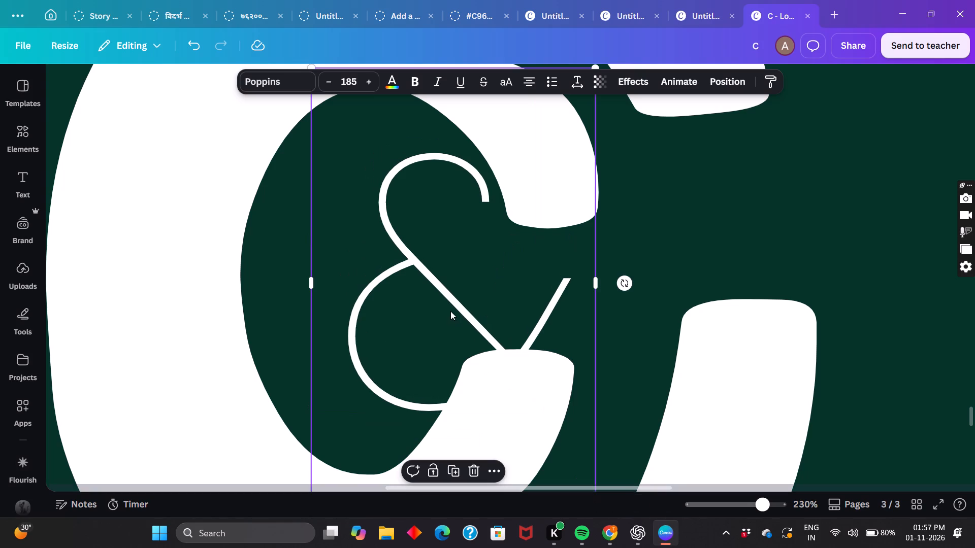
left_click_drag(450, 311, 409, 256)
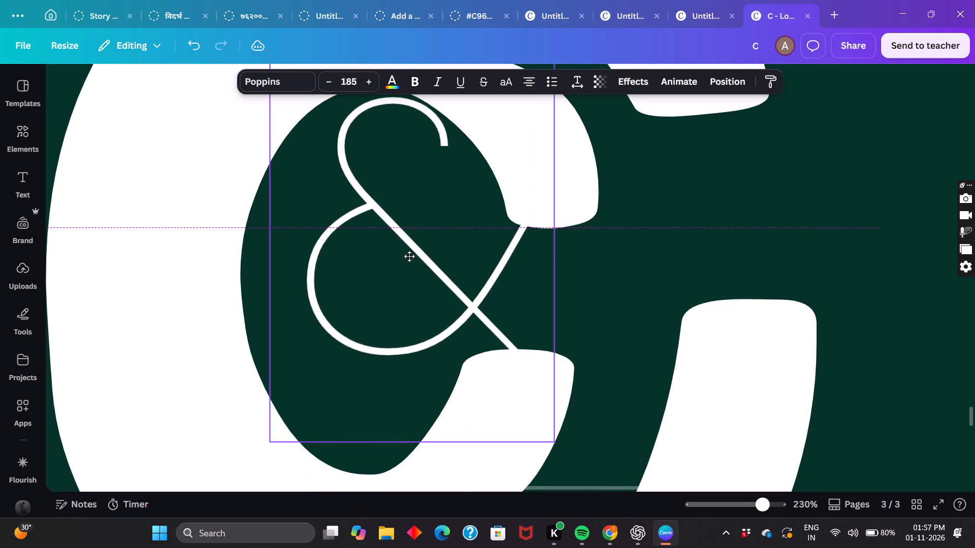
left_click_drag(409, 256, 409, 259)
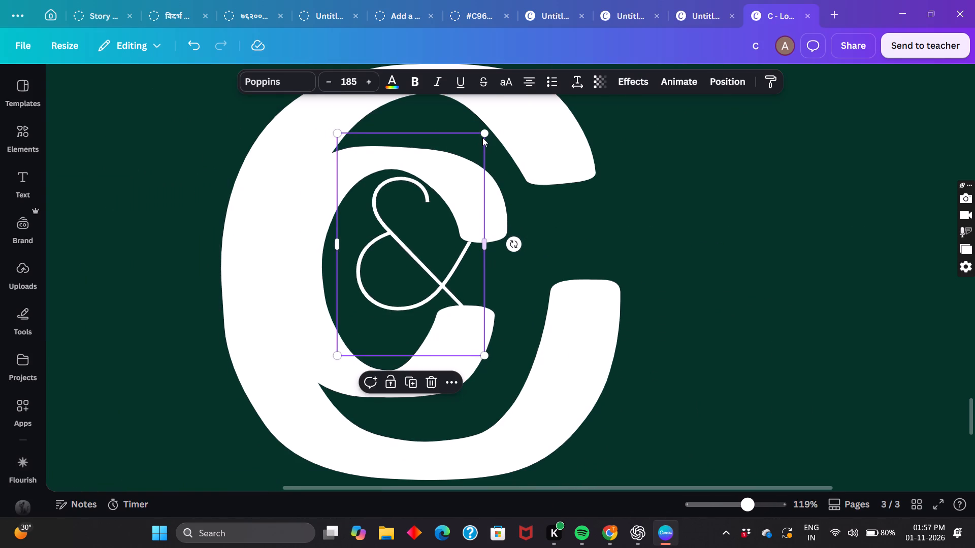
Reduce the "&" to size 176 and lower it so its leg meets the c's lower terminal and its arm clears the upper one.
left_click(482, 133)
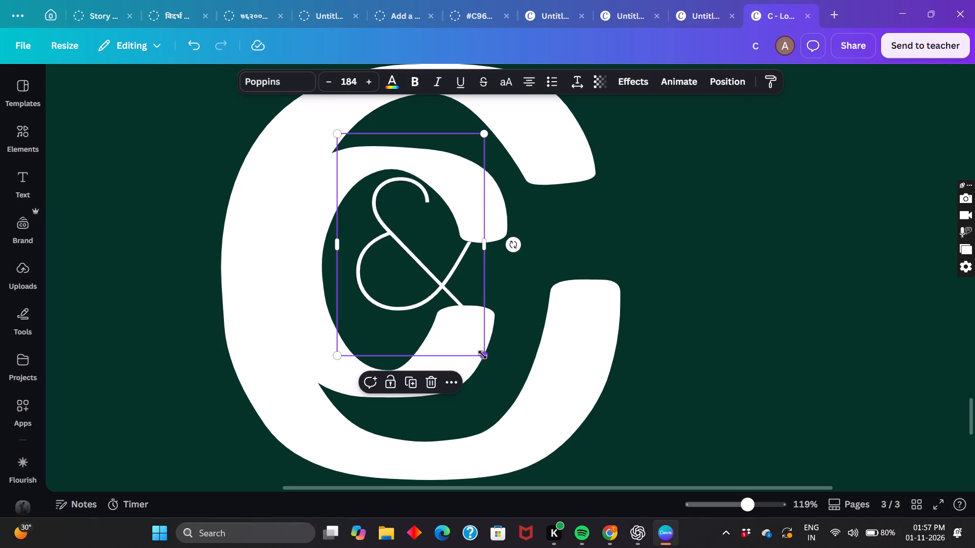
left_click_drag(482, 355, 475, 346)
left_click_drag(450, 312, 450, 320)
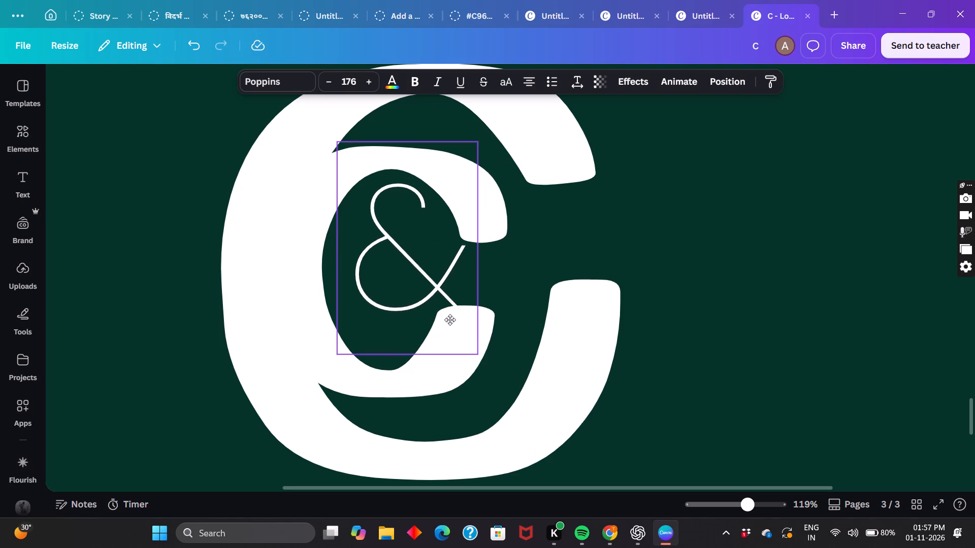
left_click_drag(450, 320, 450, 318)
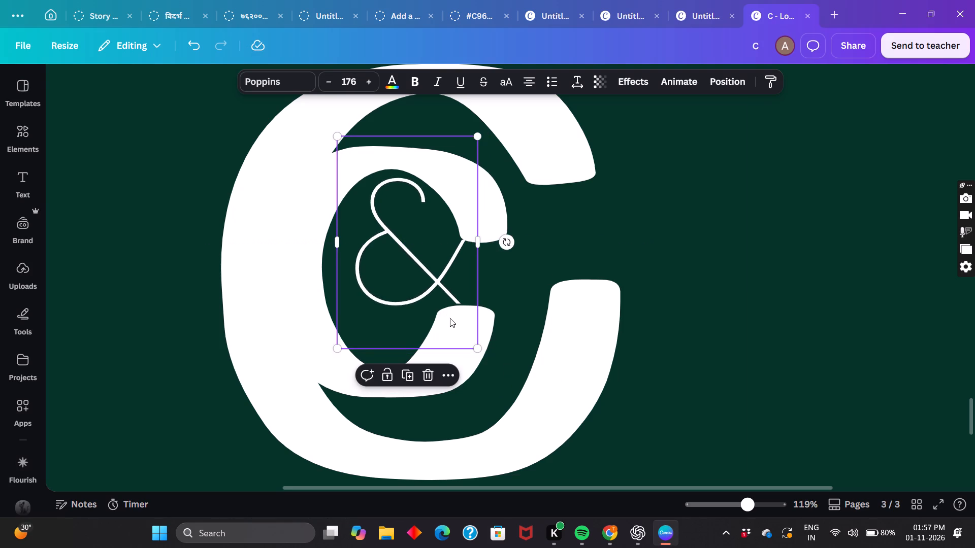
left_click_drag(455, 306, 456, 313)
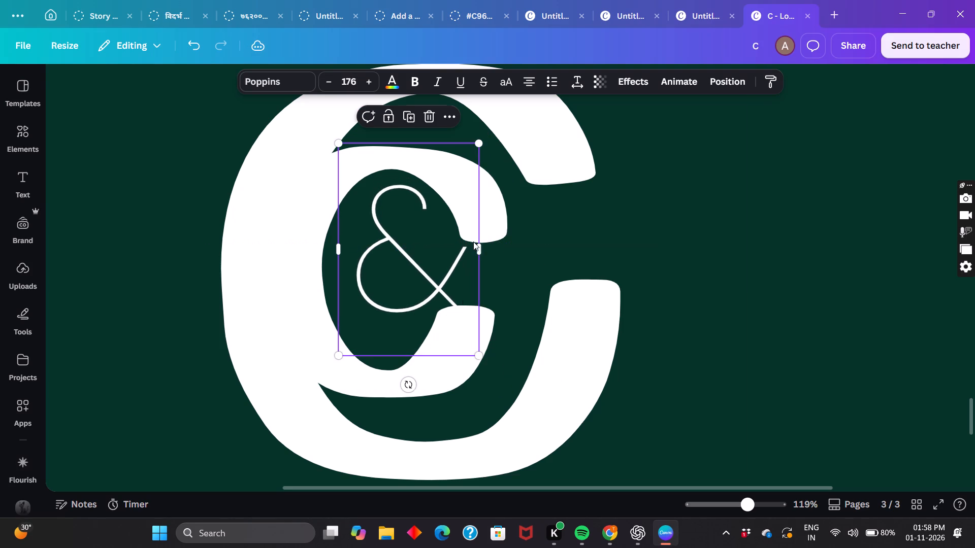
Enlarge the "&" to size 186 so its arm and leg touch the lowercase c's upper and lower terminals.
left_click_drag(483, 143, 486, 134)
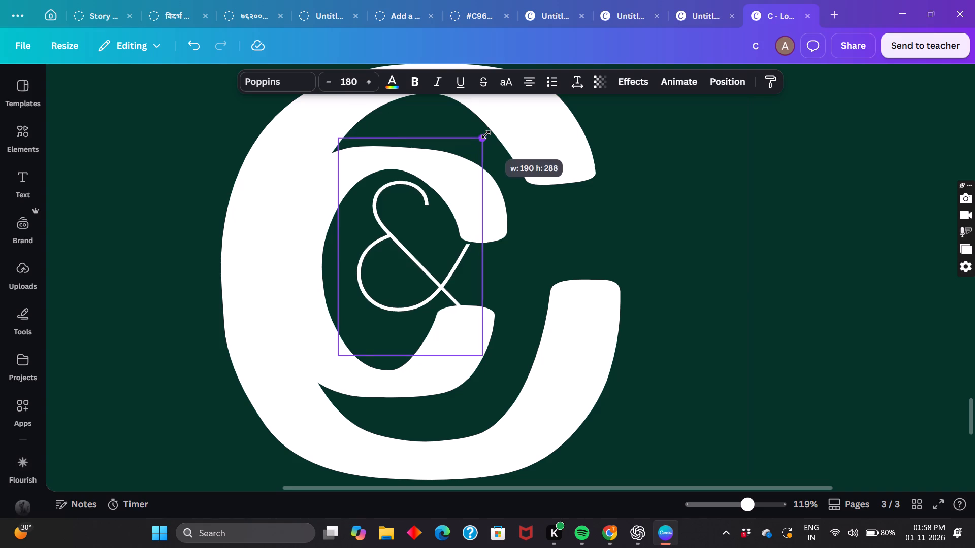
left_click_drag(486, 134, 489, 128)
left_click(693, 331)
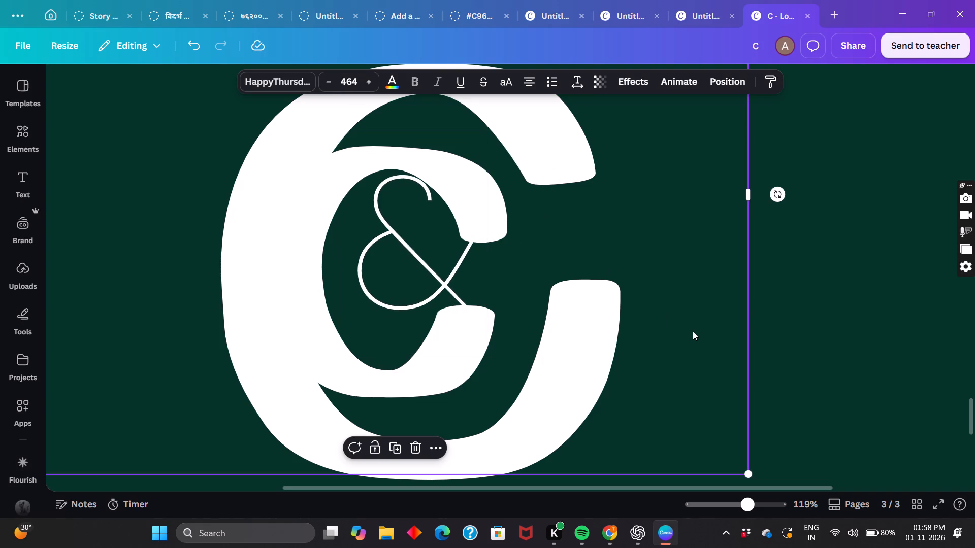
left_click(828, 372)
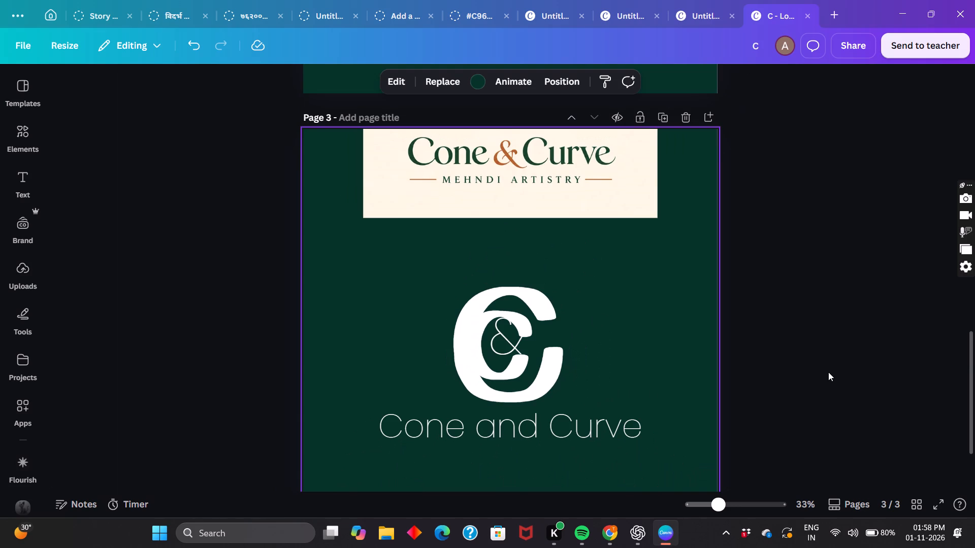
Change the "Cone and Curve" wordmark's font to HappyThursday TH, widen its text box to one line and recentre it beneath the monogram.
left_click(381, 424)
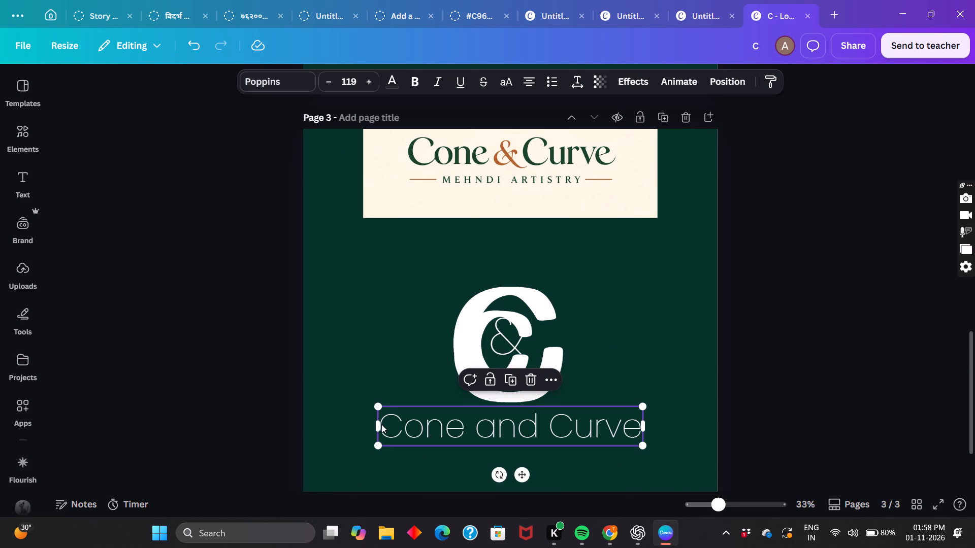
left_click(300, 80)
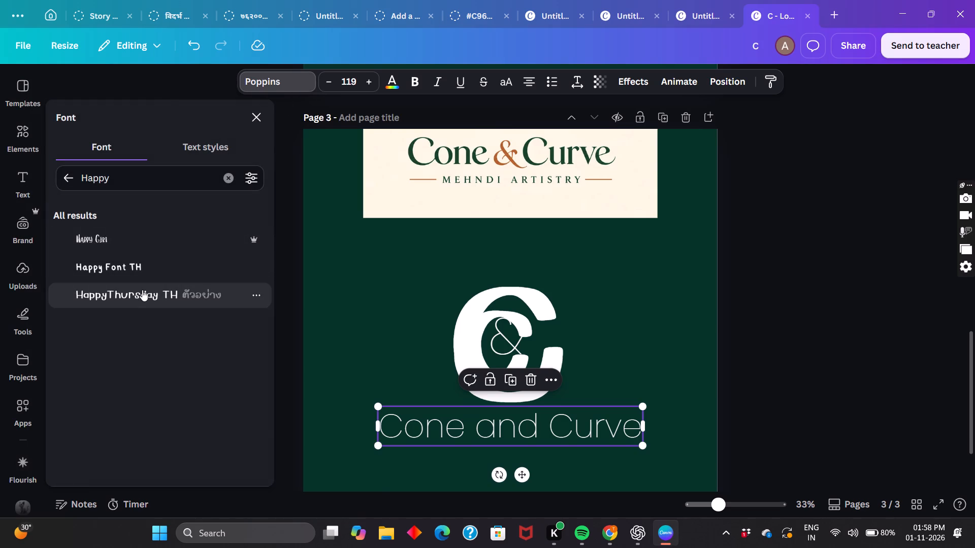
left_click(142, 290)
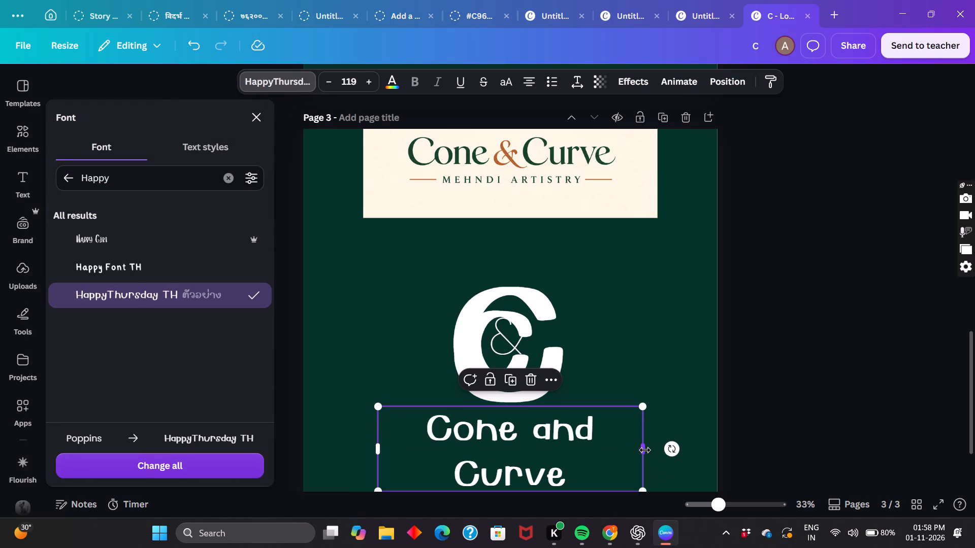
left_click_drag(645, 450, 678, 446)
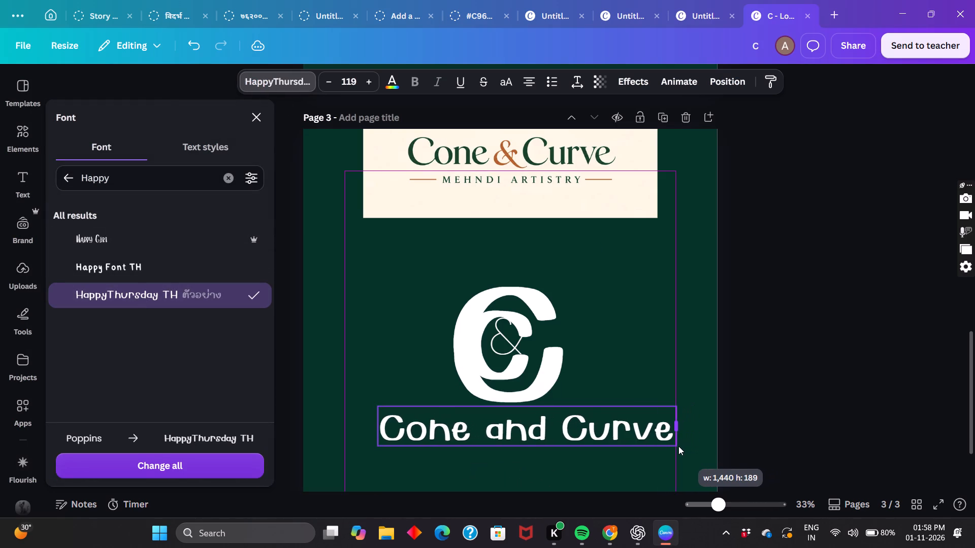
left_click_drag(678, 446, 677, 446)
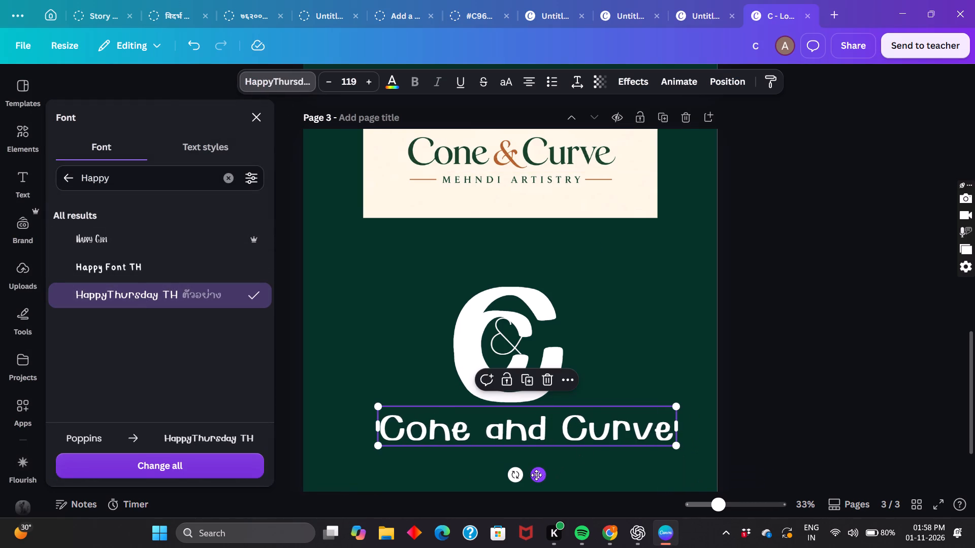
left_click_drag(536, 475, 521, 475)
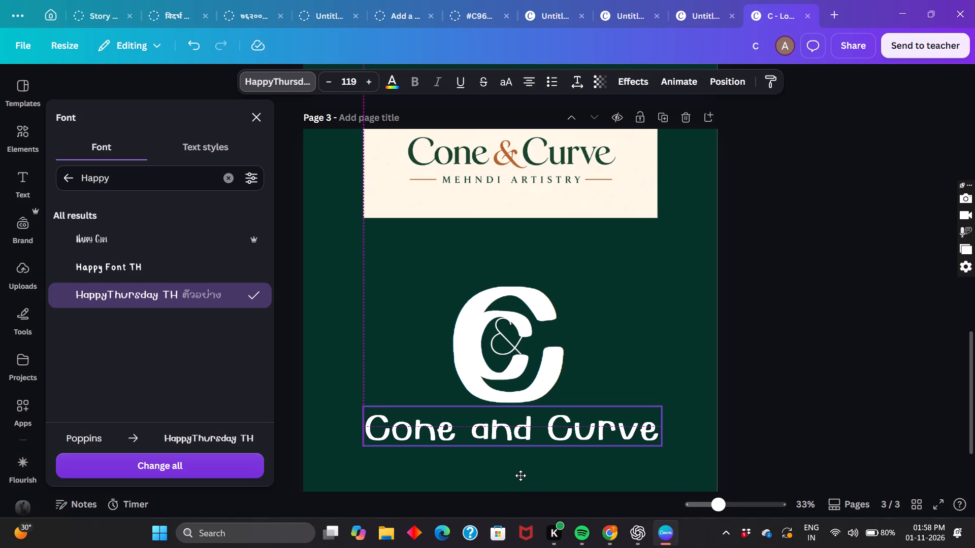
left_click_drag(521, 475, 520, 475)
left_click(840, 442)
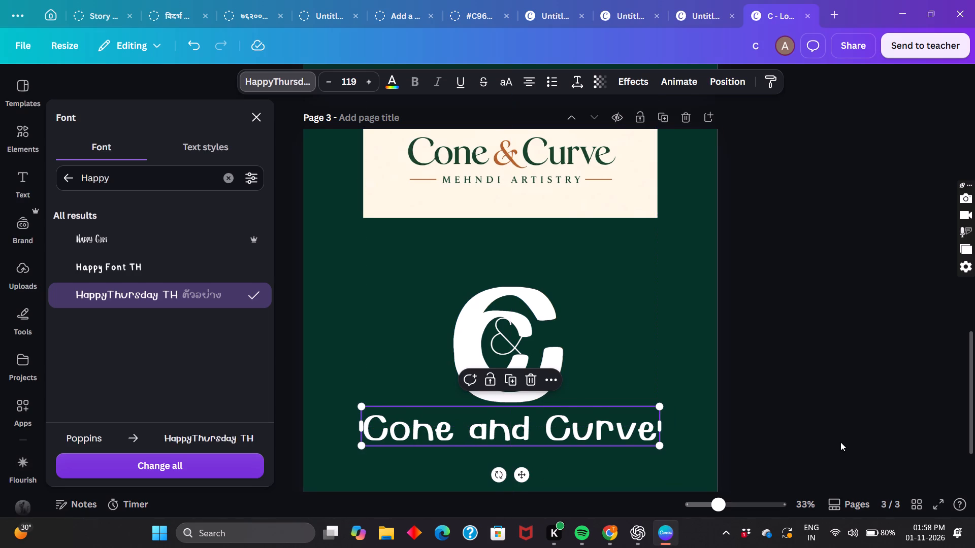
Copy the word "and" from the wordmark.
scroll(840, 442, "down", 1)
left_click(840, 417)
scroll(840, 417, "down", 1)
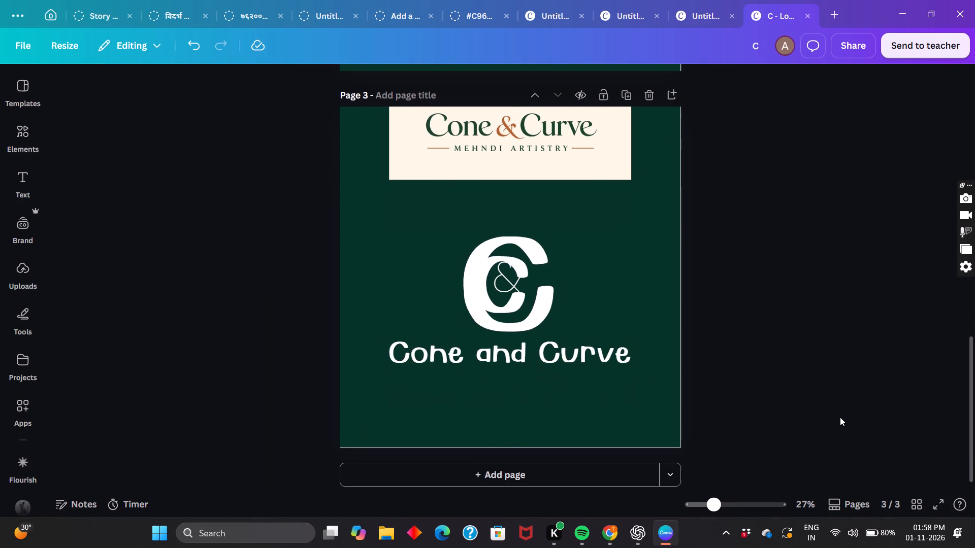
scroll(840, 417, "up", 2)
scroll(840, 417, "down", 2)
scroll(840, 417, "right", 1)
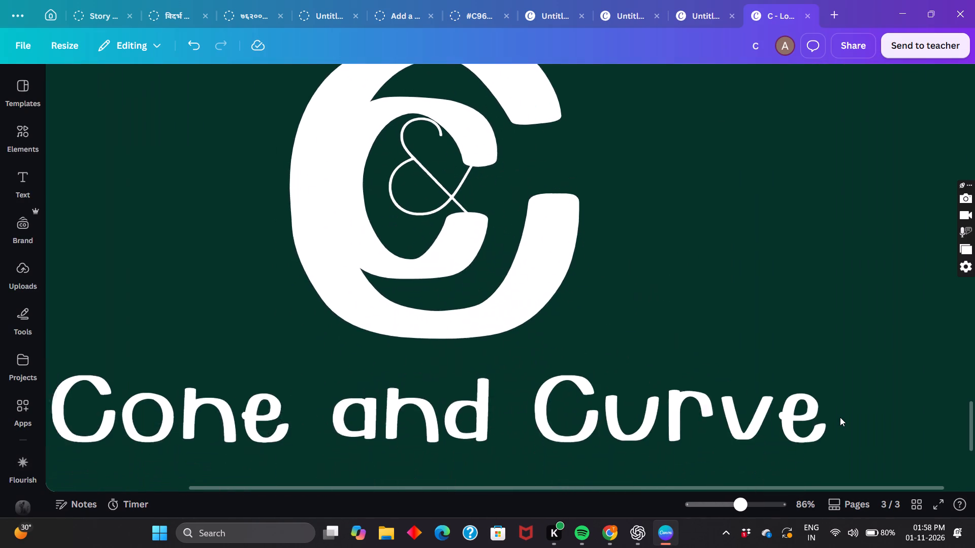
scroll(840, 417, "right", 1)
double_click(474, 430)
double_click(474, 430)
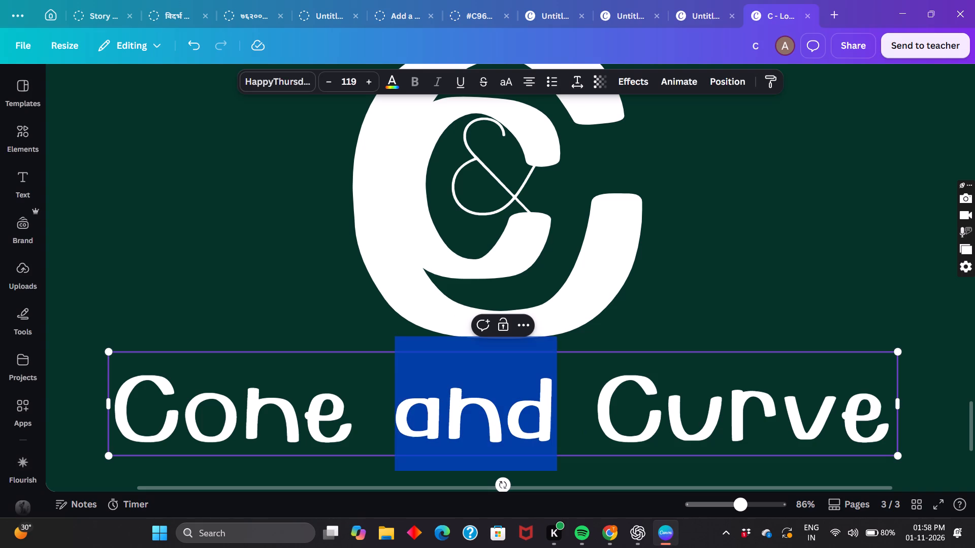
key("ctrl+c")
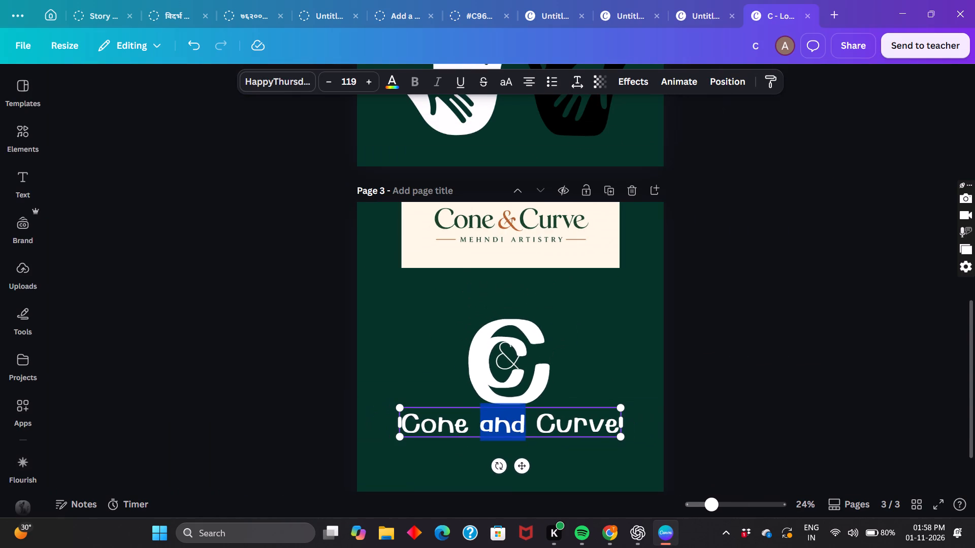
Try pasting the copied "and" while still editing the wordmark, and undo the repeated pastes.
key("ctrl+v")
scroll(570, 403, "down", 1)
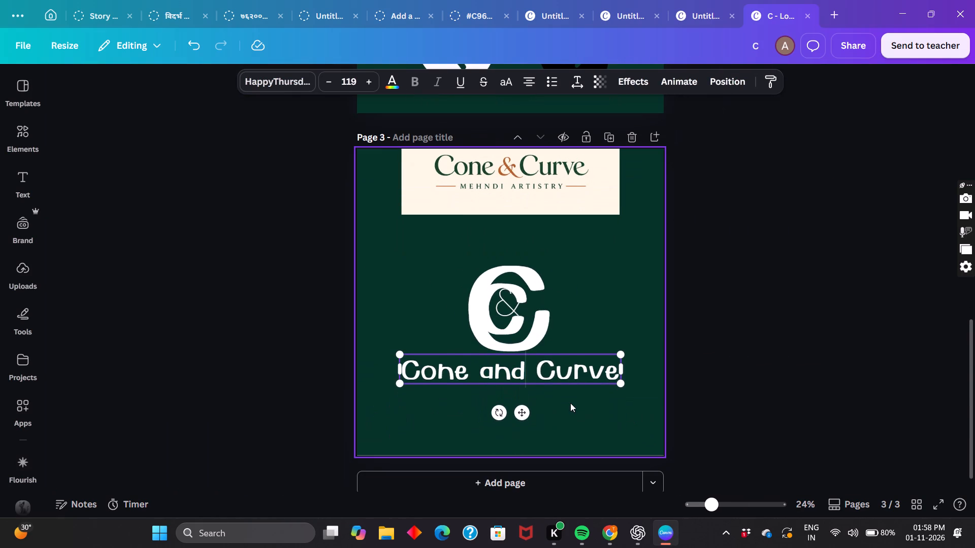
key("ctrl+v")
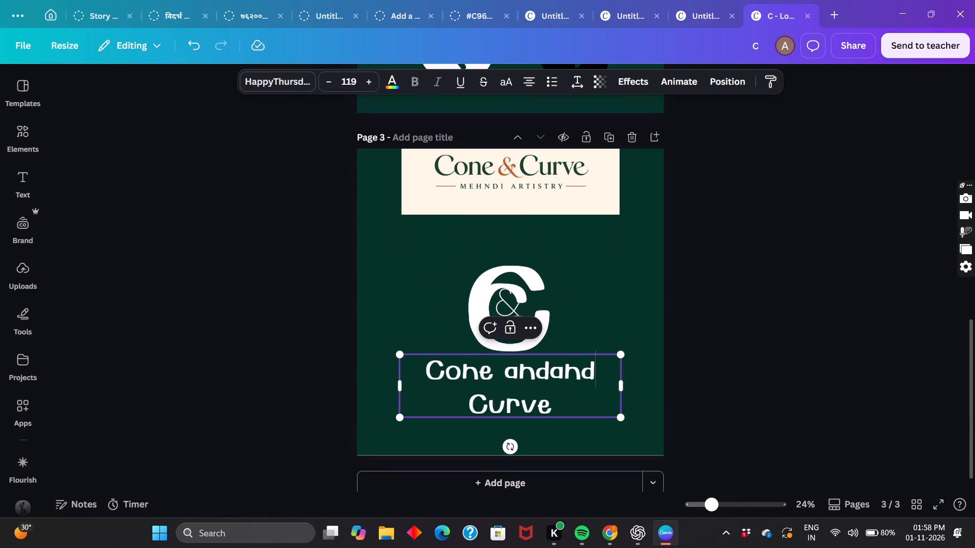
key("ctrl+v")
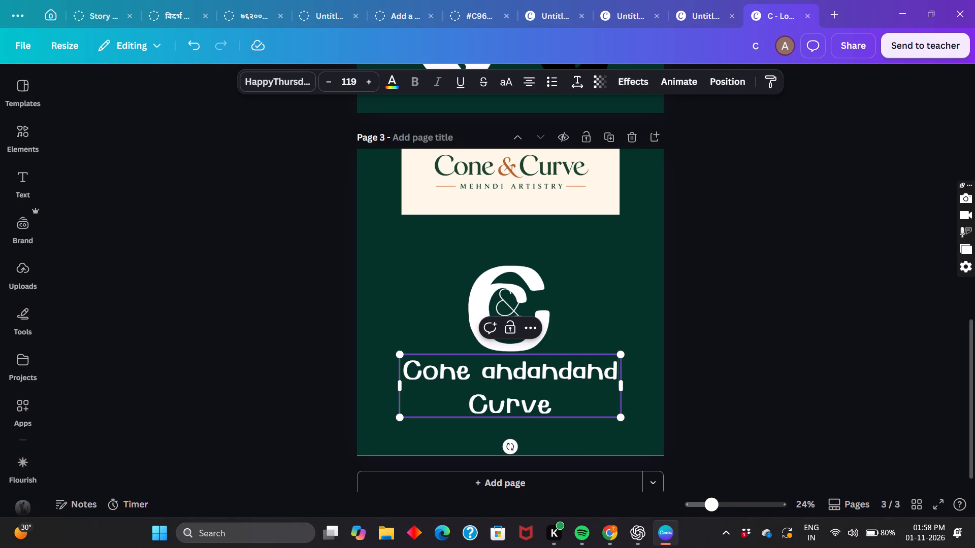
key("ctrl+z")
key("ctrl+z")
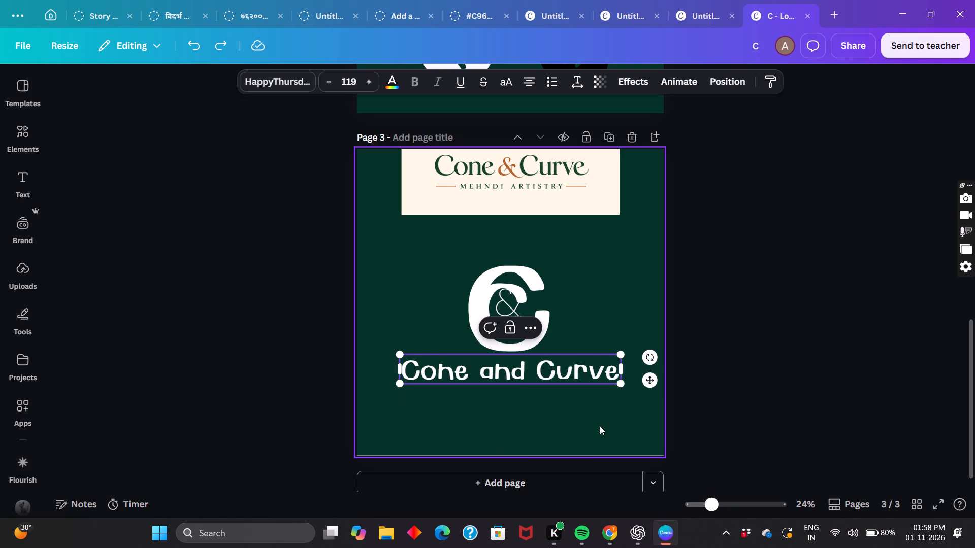
Paste "and" onto page 3 as a separate text element and enlarge it to size 258.
left_click(600, 426)
key("ctrl+v")
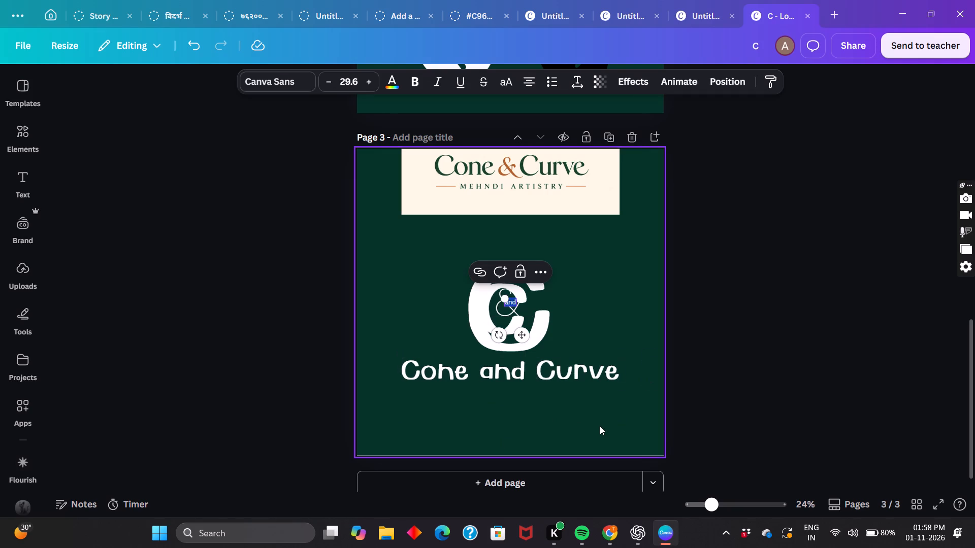
left_click(506, 305)
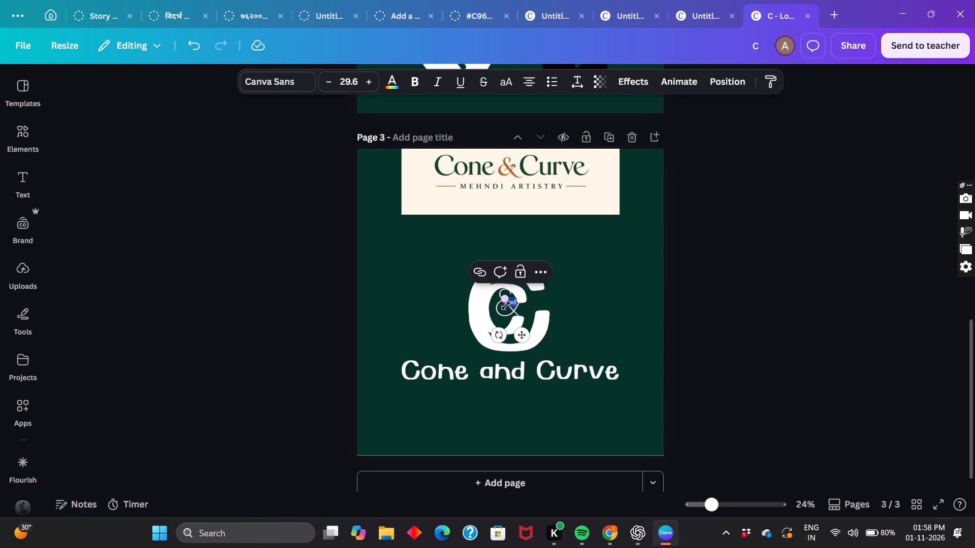
left_click_drag(504, 301, 411, 256)
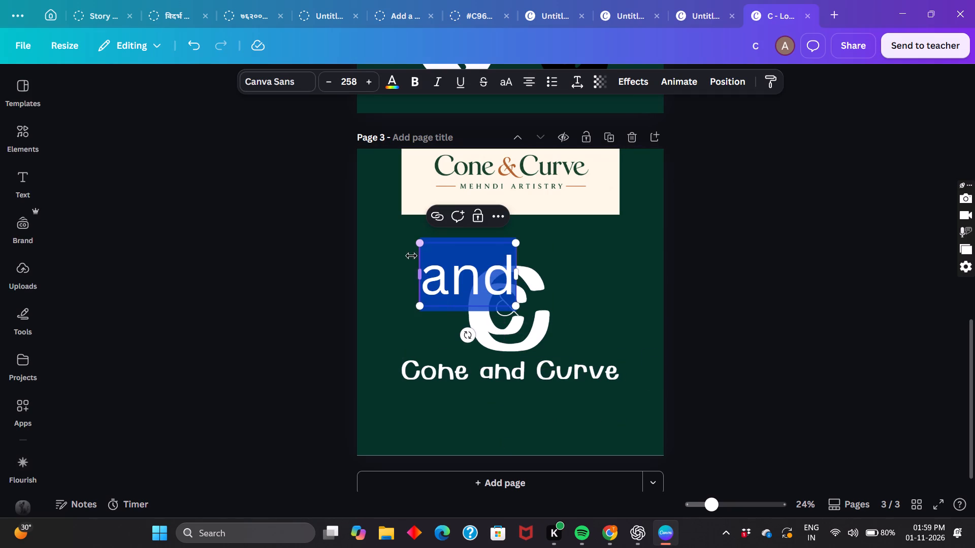
Set the separate "and" text's font to HappyThursday TH and move it to the upper left of the monogram.
left_click(266, 83)
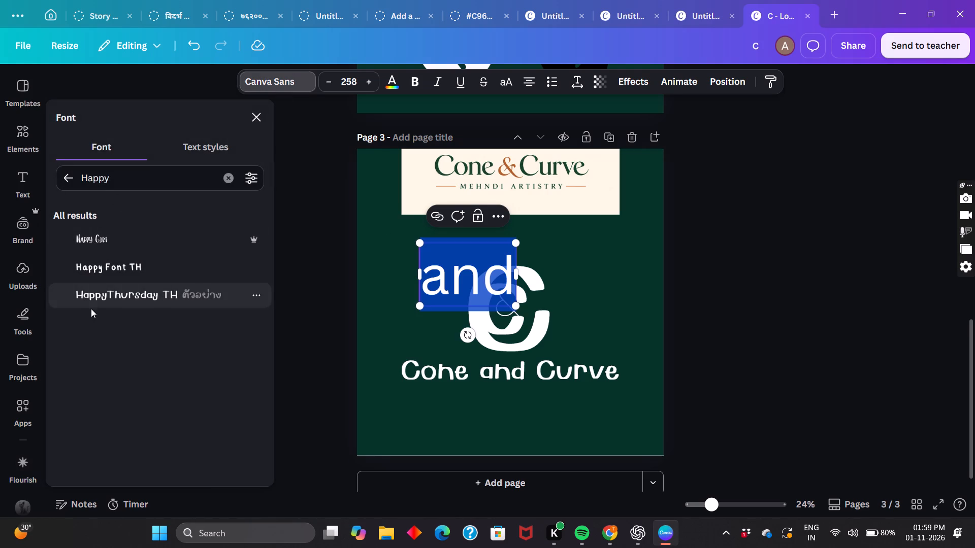
left_click(101, 287)
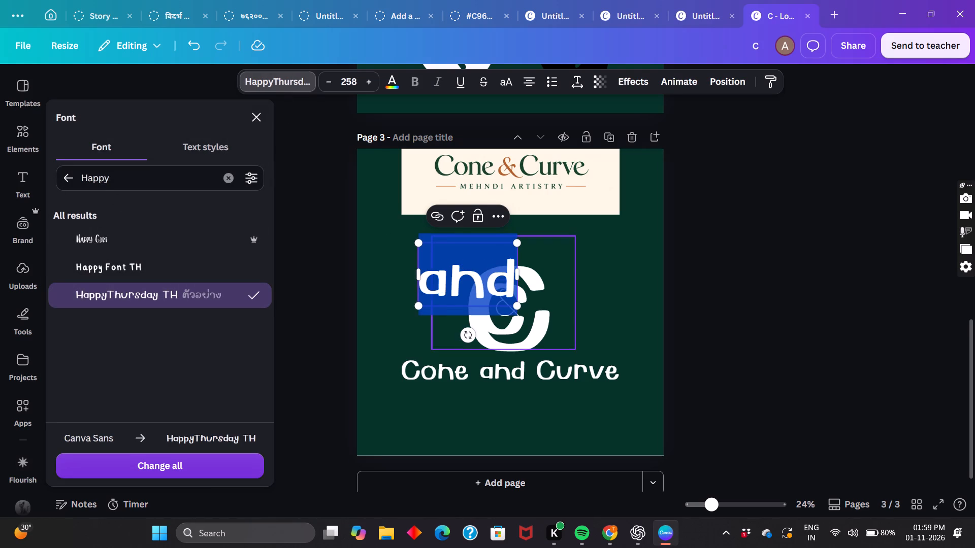
left_click(602, 330)
left_click_drag(429, 259, 394, 222)
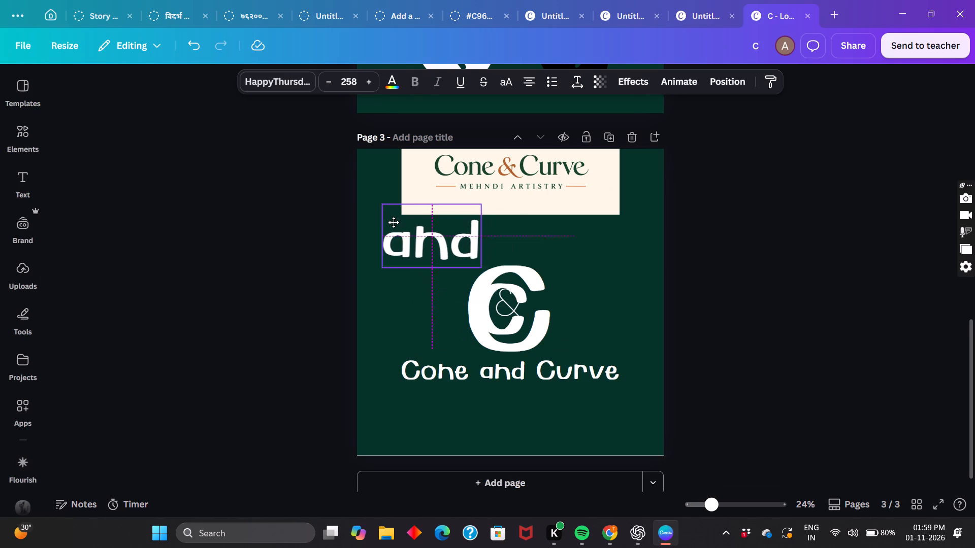
left_click_drag(394, 222, 383, 229)
Move the "&" out of the monogram to the empty area below the wordmark.
left_click_drag(505, 304, 511, 421)
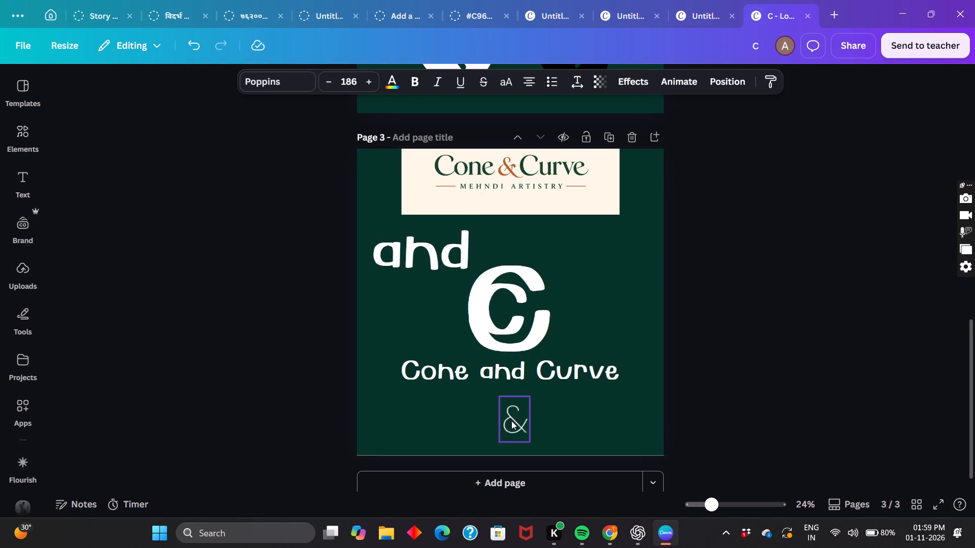
left_click_drag(511, 421, 503, 420)
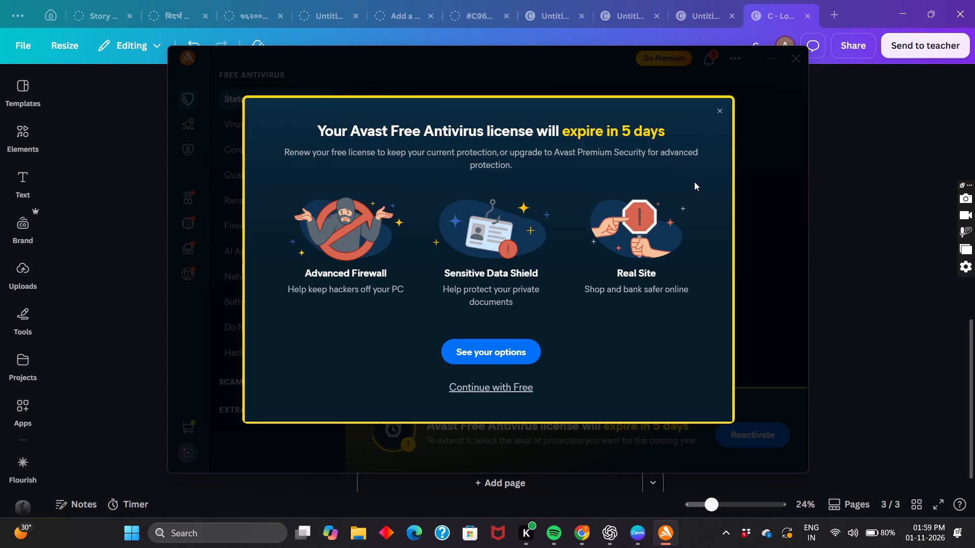
Dismiss the Avast licence renewal offer and close the antivirus window.
left_click(719, 109)
left_click(795, 54)
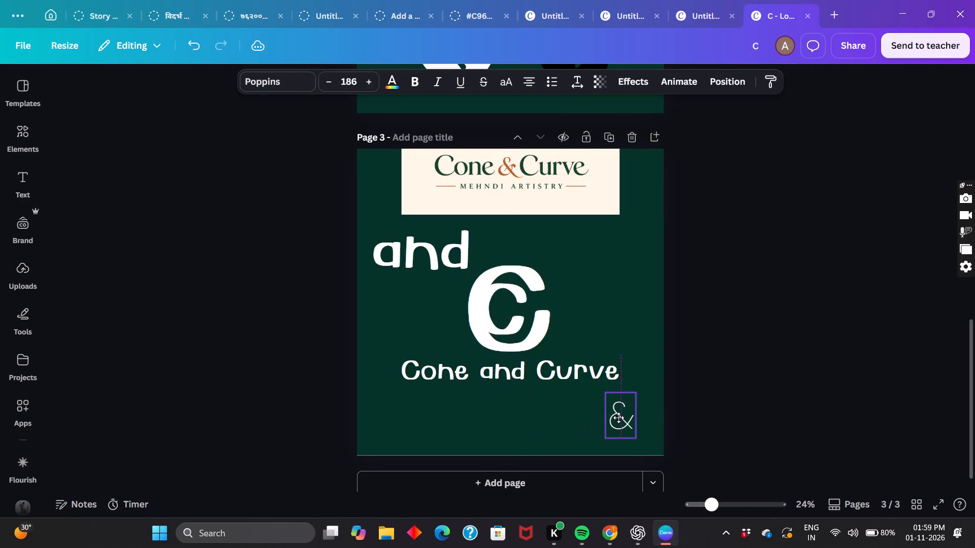
Place the "&" below the right end of the wordmark.
left_click(619, 418)
Shrink the separate "and" text to size 76.2 and place it just right of the large C's upper terminal.
left_click_drag(415, 257, 451, 273)
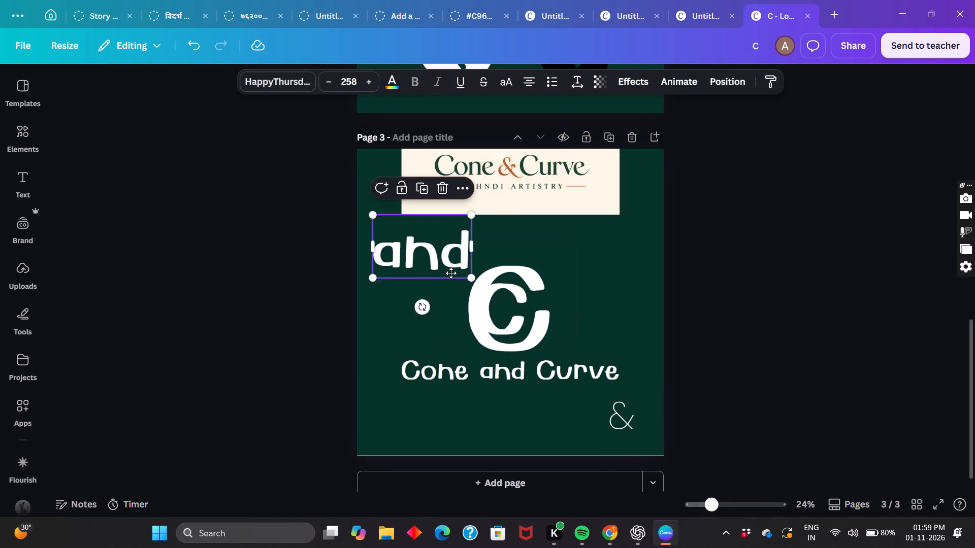
left_click_drag(451, 273, 553, 314)
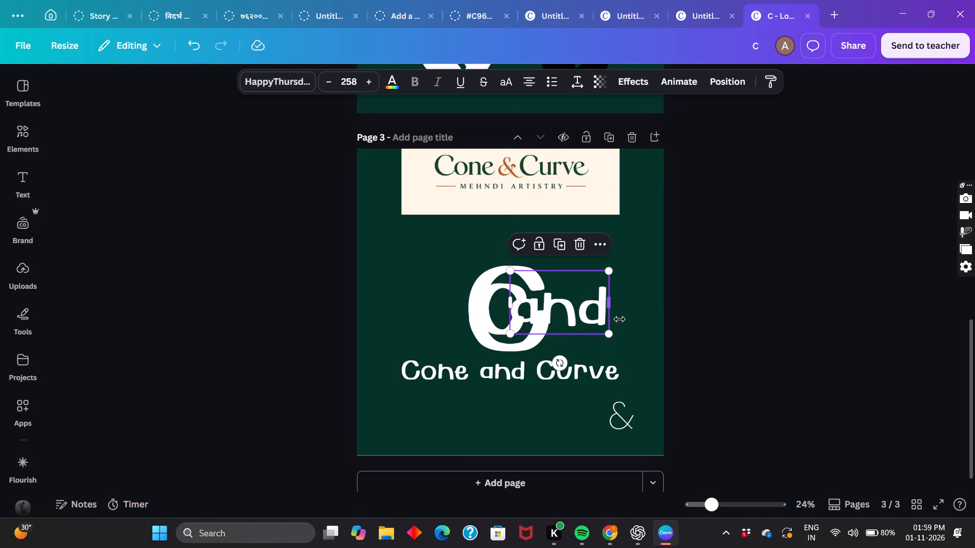
left_click_drag(613, 333, 546, 284)
left_click_drag(527, 280, 592, 273)
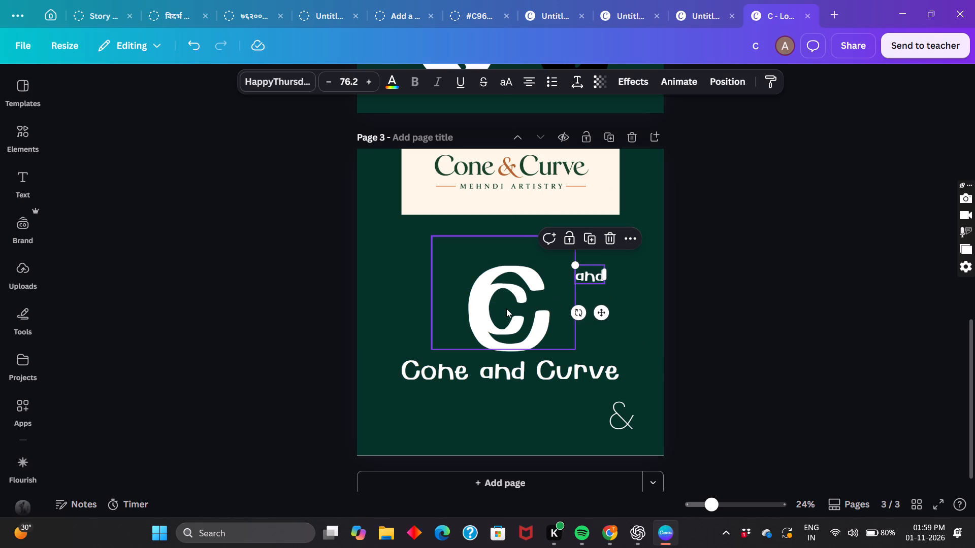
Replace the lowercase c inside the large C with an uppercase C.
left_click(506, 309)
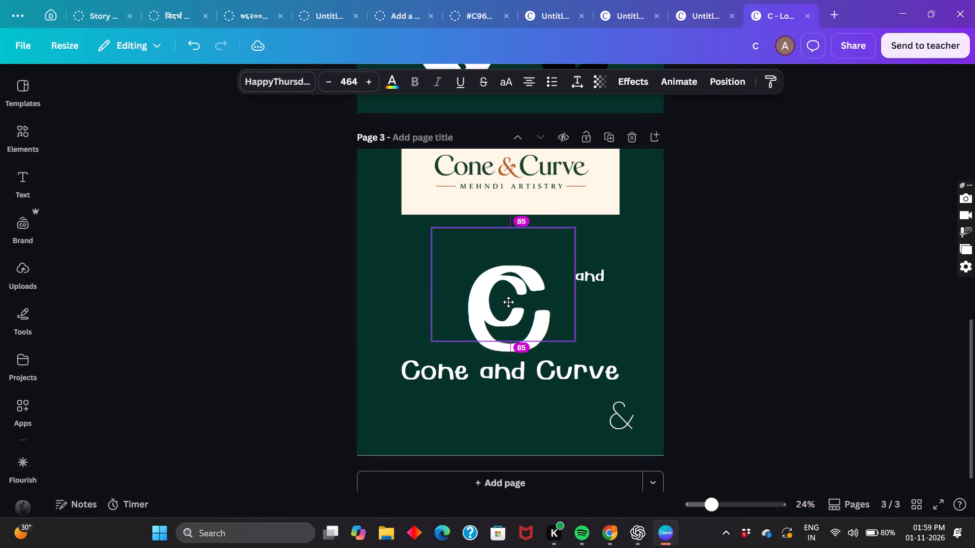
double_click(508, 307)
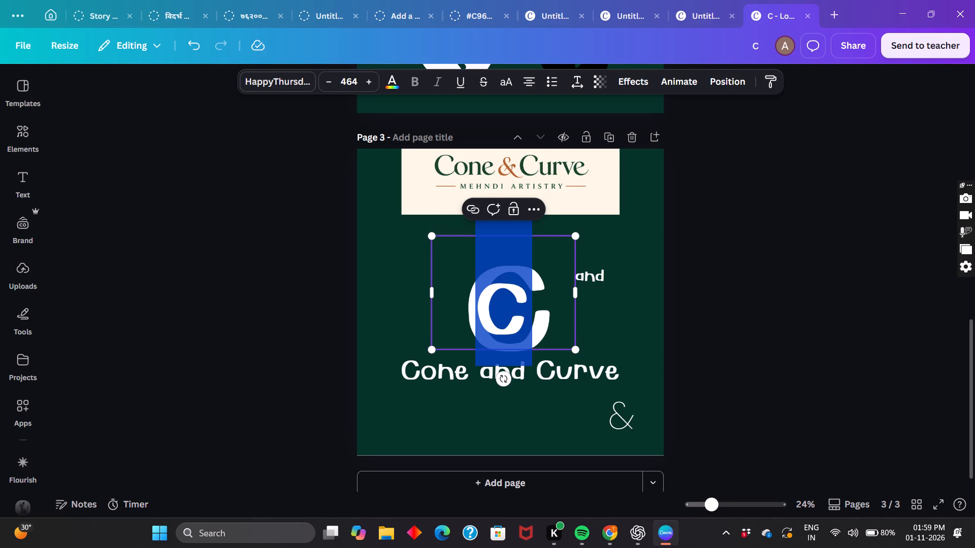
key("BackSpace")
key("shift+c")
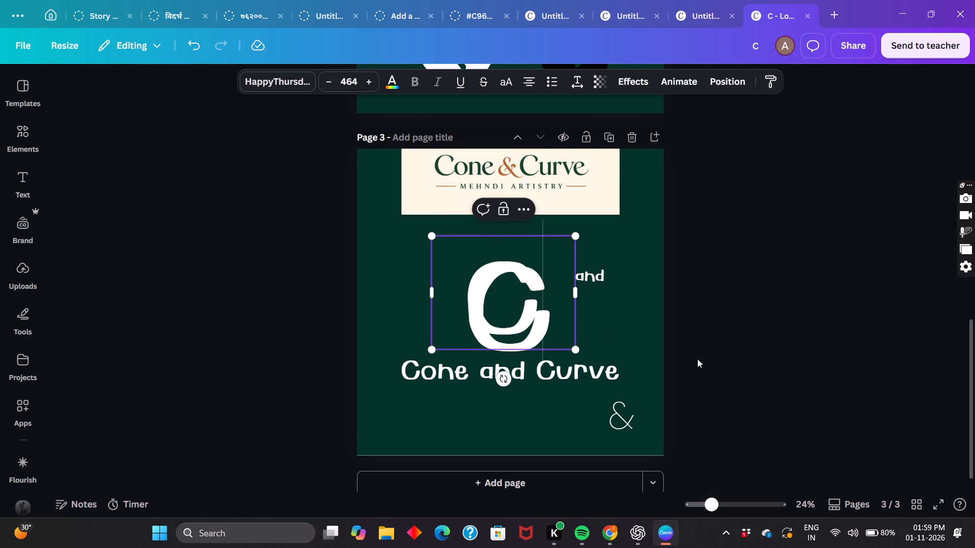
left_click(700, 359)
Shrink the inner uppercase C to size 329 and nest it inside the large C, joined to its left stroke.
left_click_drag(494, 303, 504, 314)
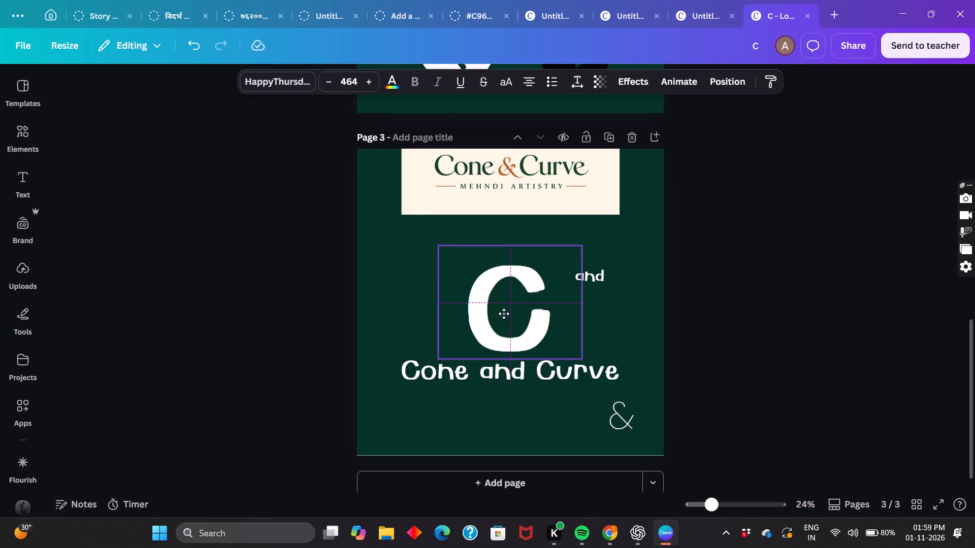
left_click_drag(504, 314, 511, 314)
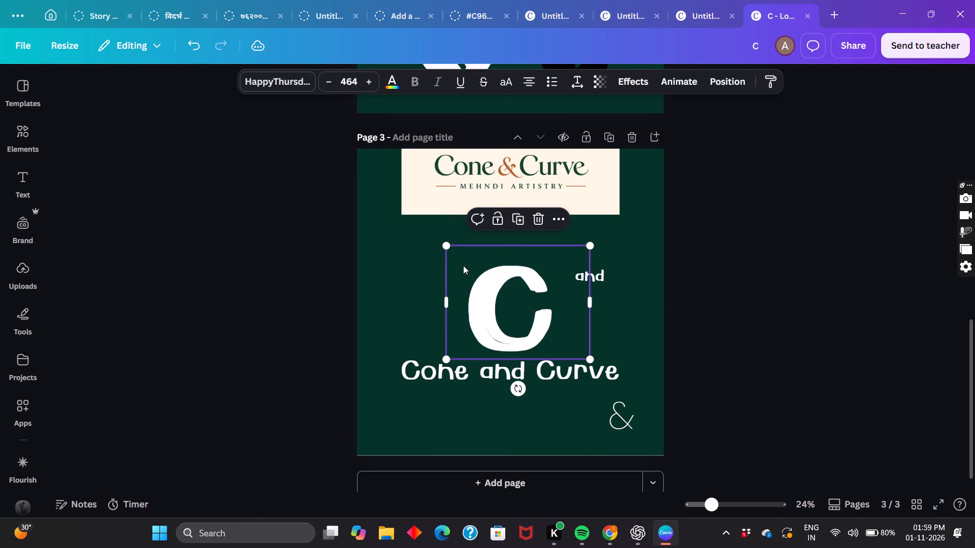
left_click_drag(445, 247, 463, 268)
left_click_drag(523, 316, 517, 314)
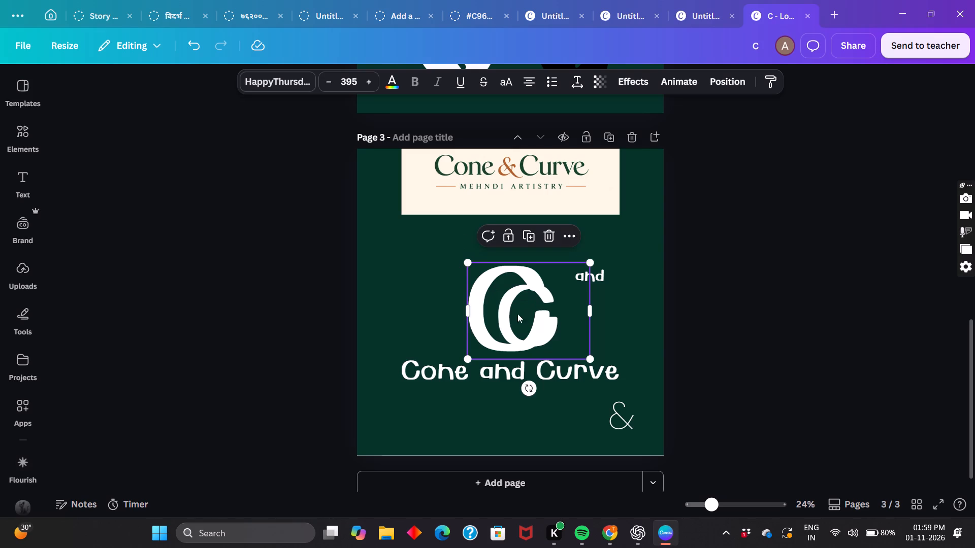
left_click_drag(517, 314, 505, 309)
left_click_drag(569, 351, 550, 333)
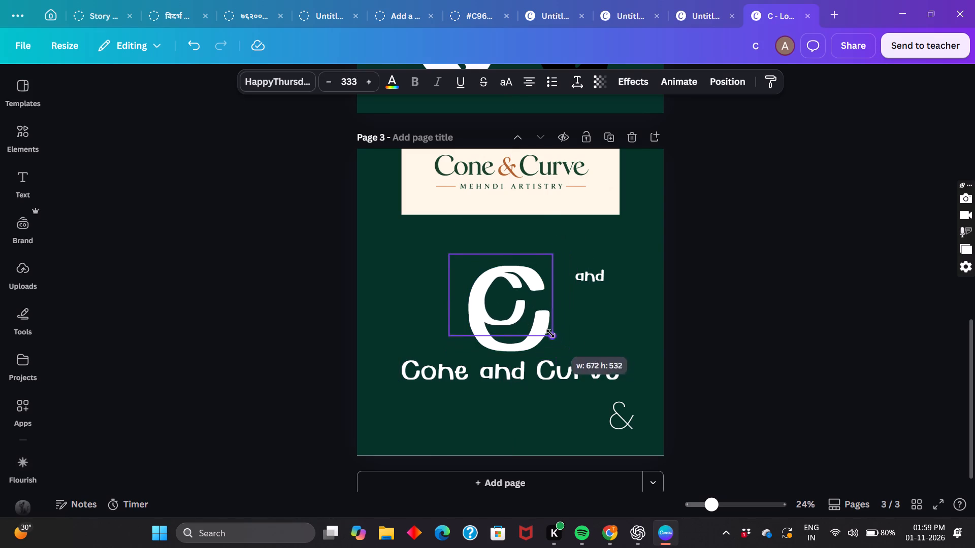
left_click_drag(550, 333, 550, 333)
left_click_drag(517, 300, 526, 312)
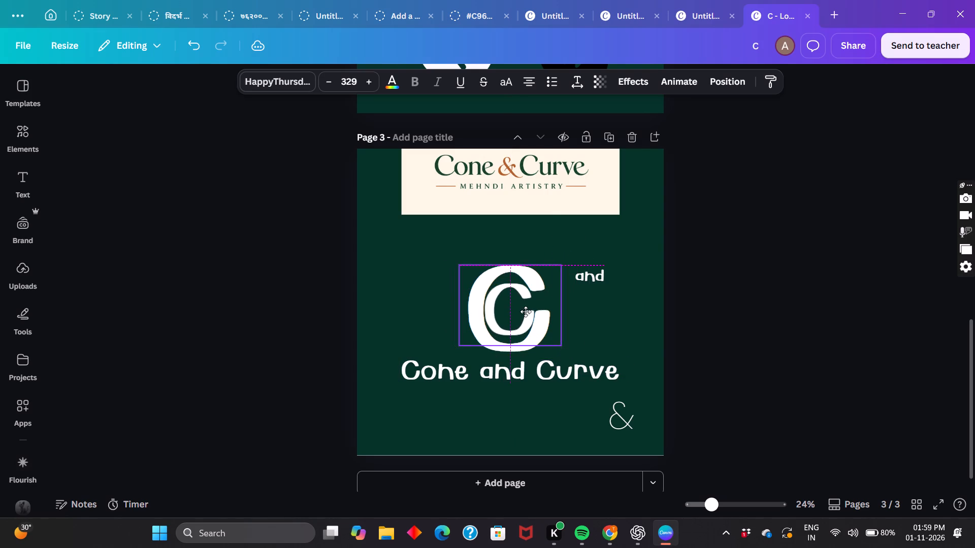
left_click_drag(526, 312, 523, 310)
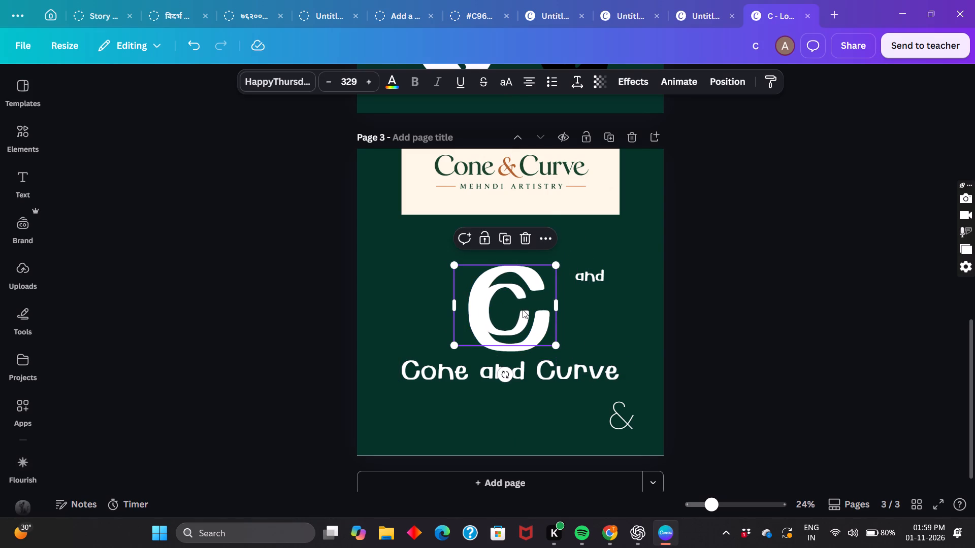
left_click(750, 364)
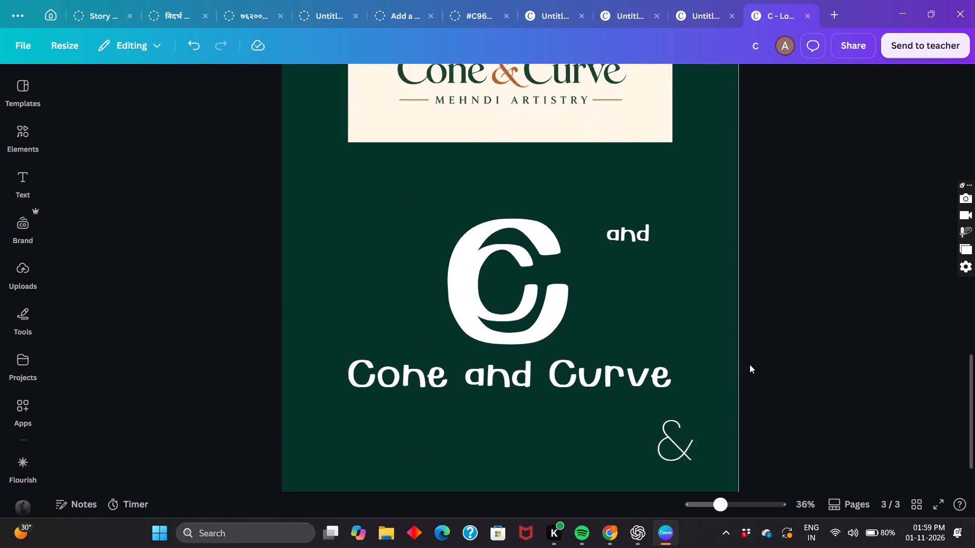
Move the separate "and" into the large C's opening and shrink it to size 54.8, between the two terminals.
left_click_drag(640, 226, 578, 267)
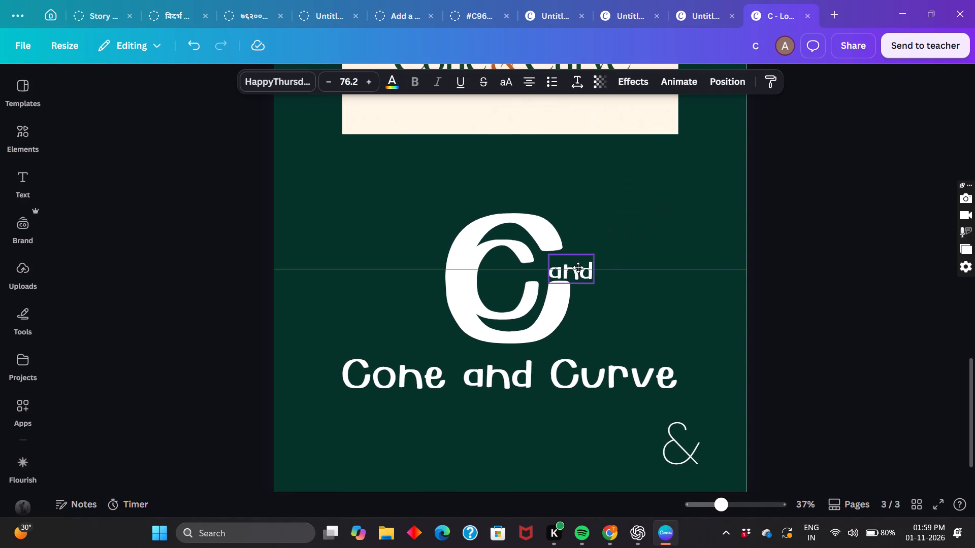
left_click_drag(578, 267, 569, 264)
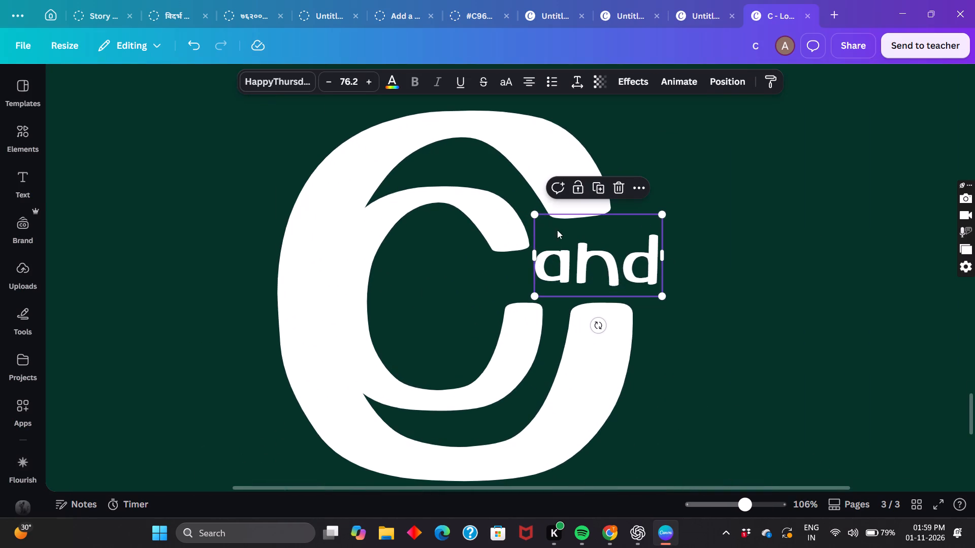
left_click_drag(532, 213, 567, 237)
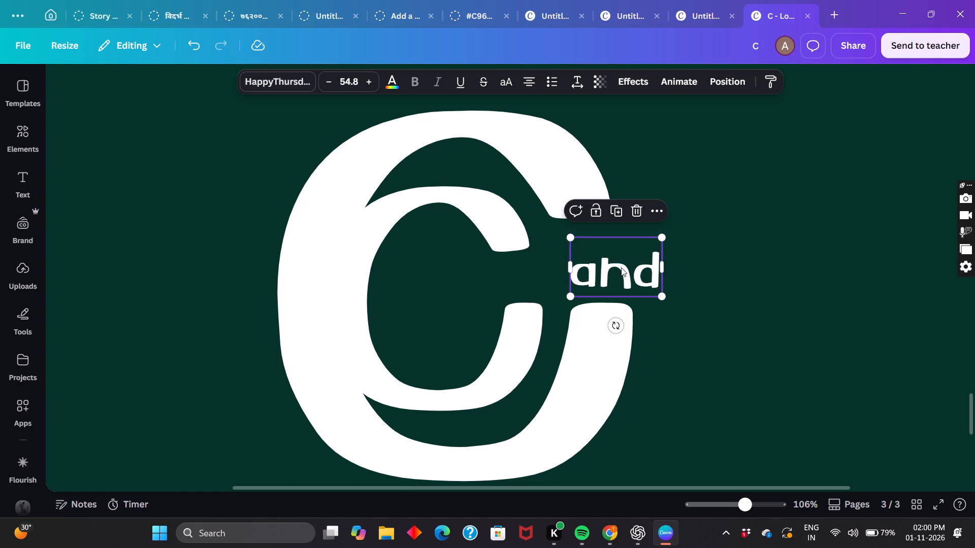
left_click_drag(621, 267, 598, 261)
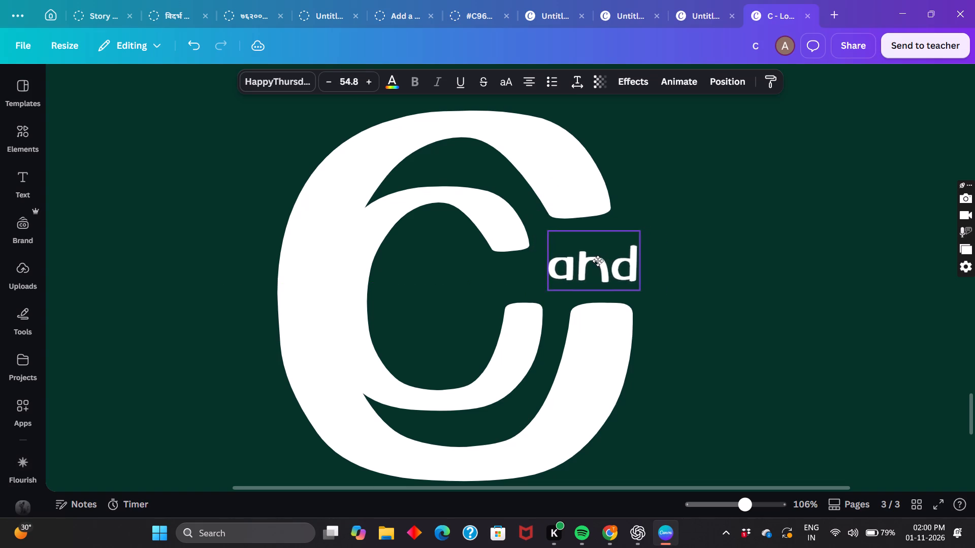
left_click_drag(598, 261, 597, 259)
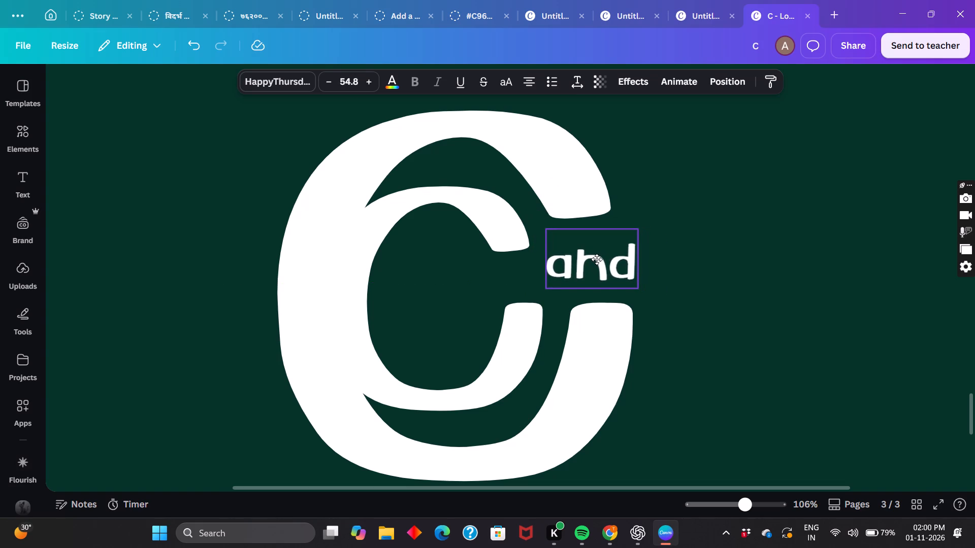
left_click_drag(597, 259, 596, 258)
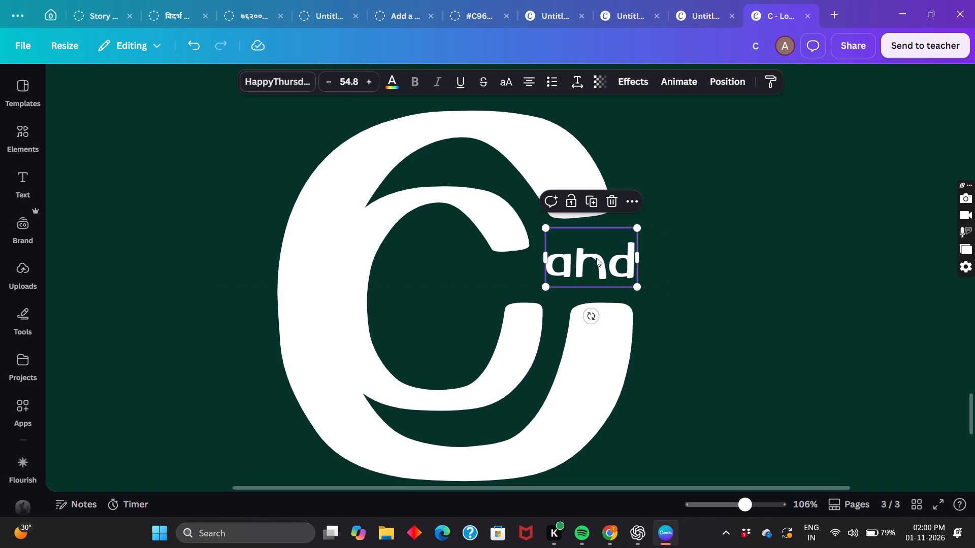
left_click(721, 291)
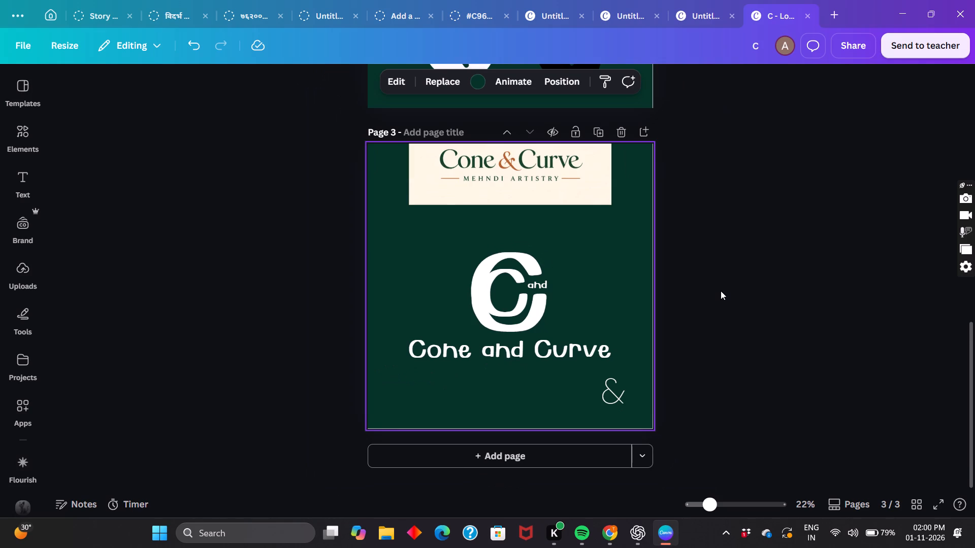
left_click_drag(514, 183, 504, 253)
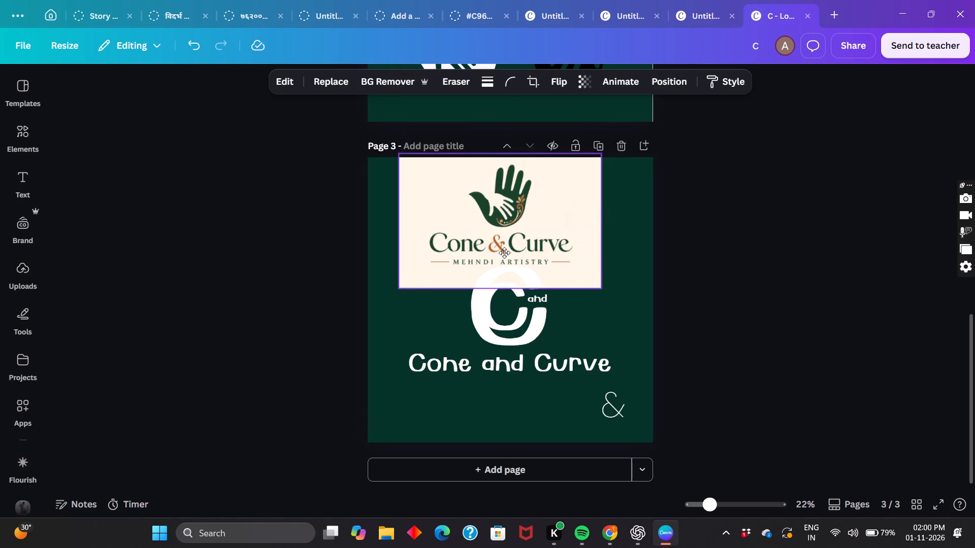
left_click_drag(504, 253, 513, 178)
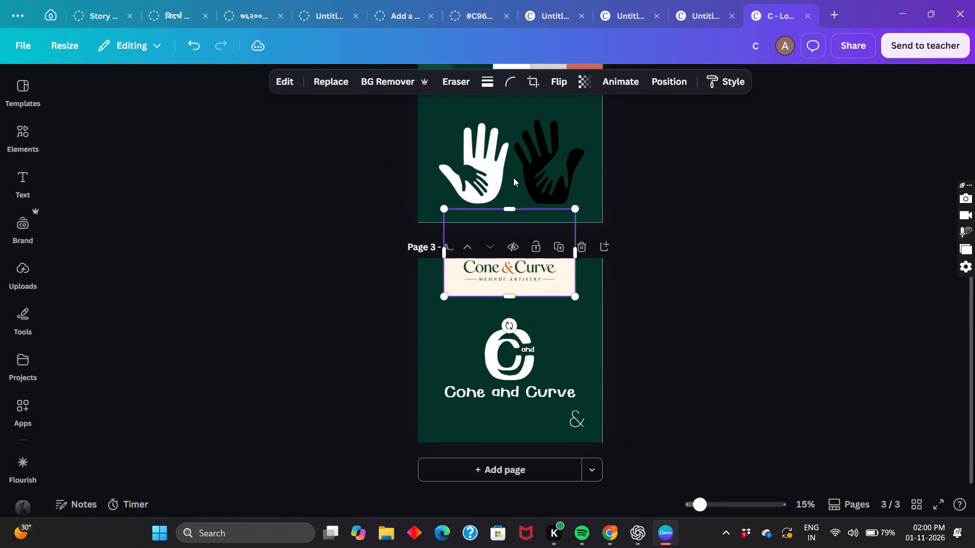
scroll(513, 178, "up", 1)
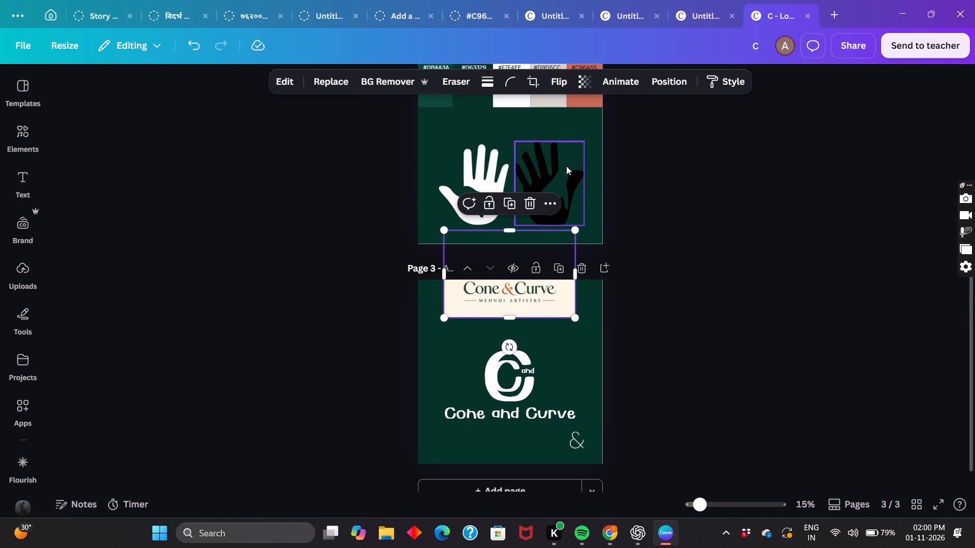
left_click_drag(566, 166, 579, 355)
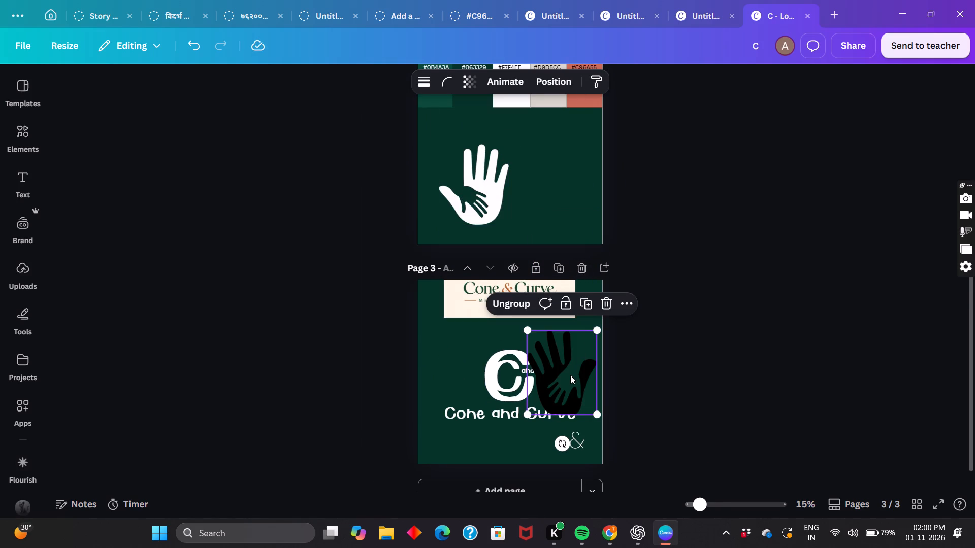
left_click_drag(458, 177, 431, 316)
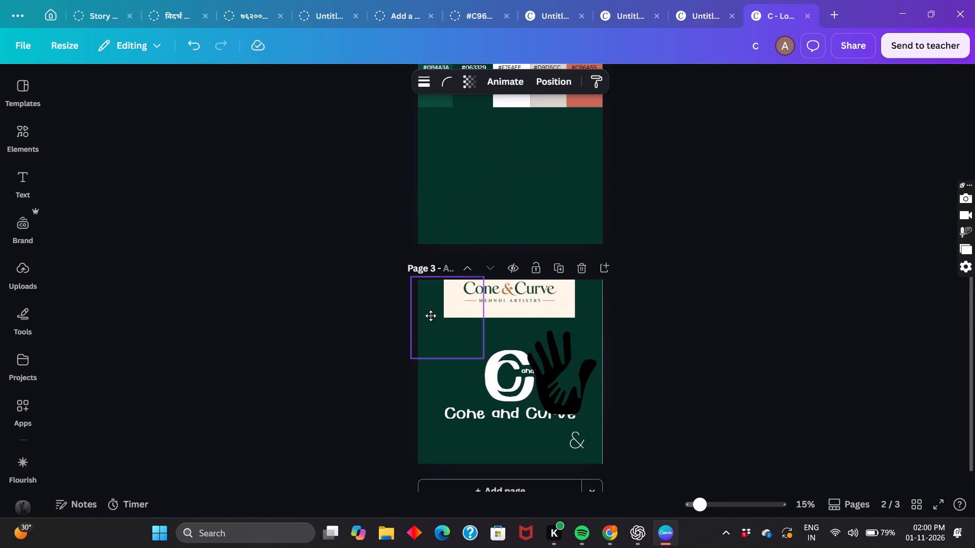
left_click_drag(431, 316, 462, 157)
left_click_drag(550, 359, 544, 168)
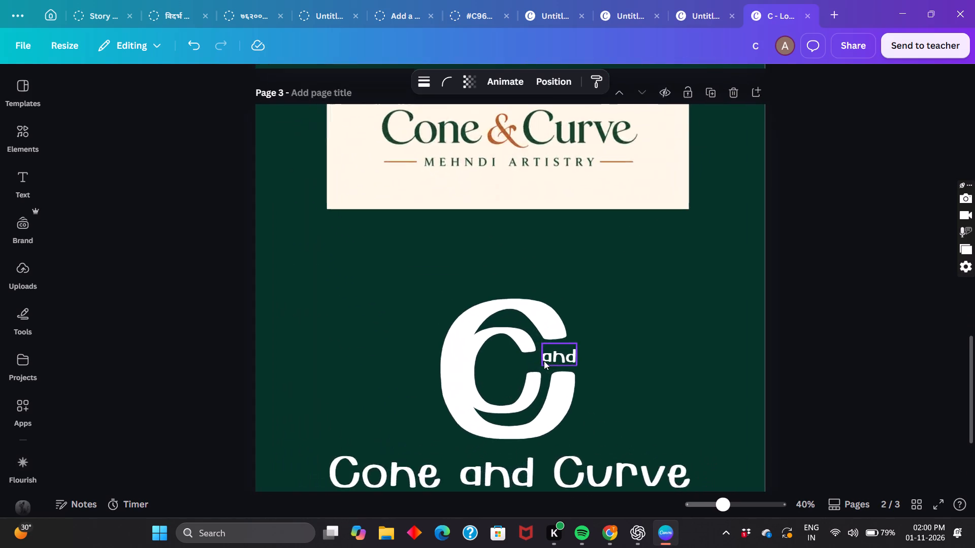
Replace the inner uppercase C of the monogram with a lowercase c.
scroll(544, 361, "down", 1)
double_click(513, 307)
left_click(507, 299)
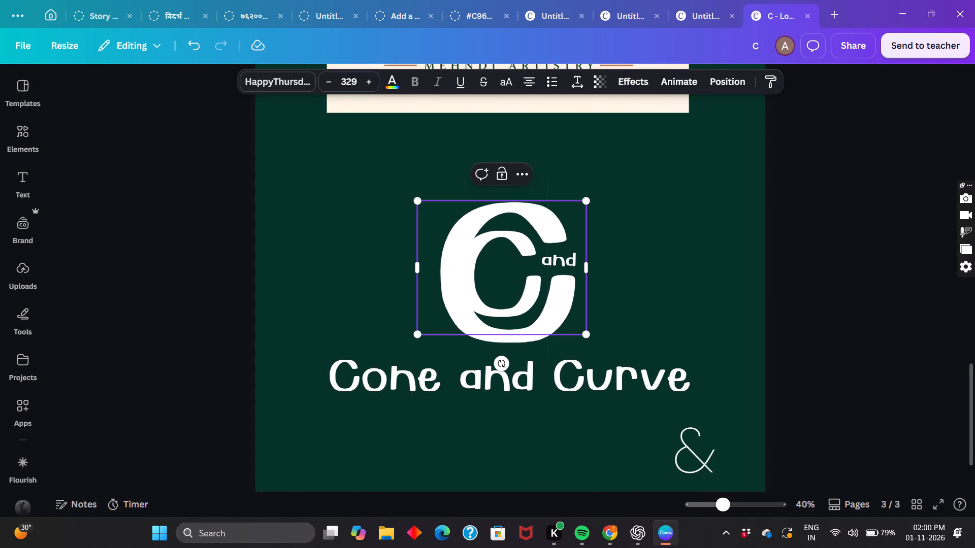
key("BackSpace")
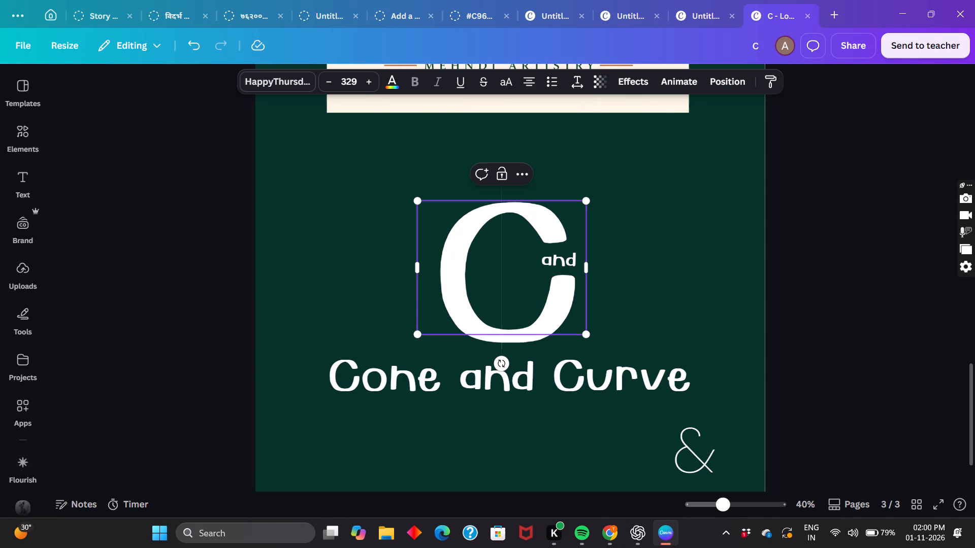
key("c")
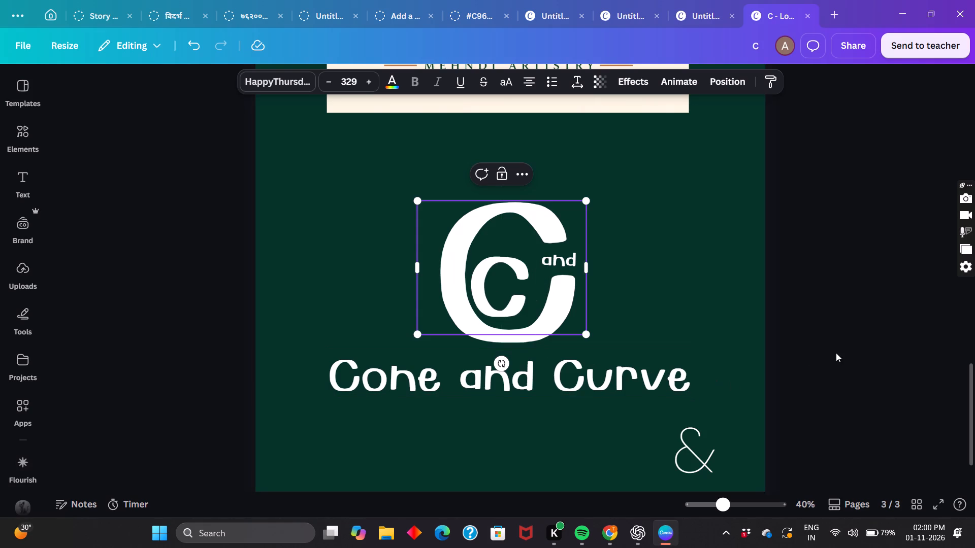
Enlarge the inner c to size 464 and nest it against the large C's left stroke, clear of the "and".
left_click_drag(588, 201, 605, 169)
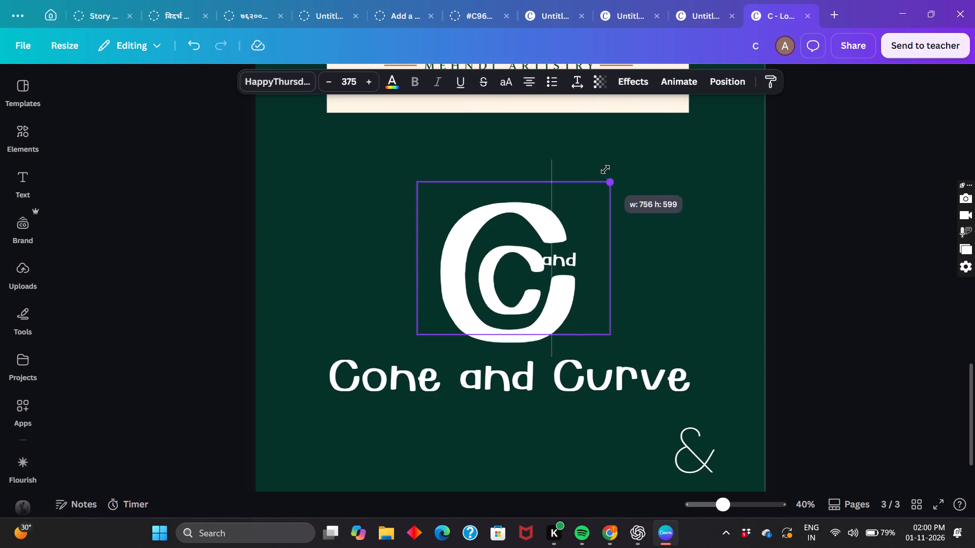
left_click_drag(605, 169, 622, 100)
left_click_drag(615, 225, 586, 229)
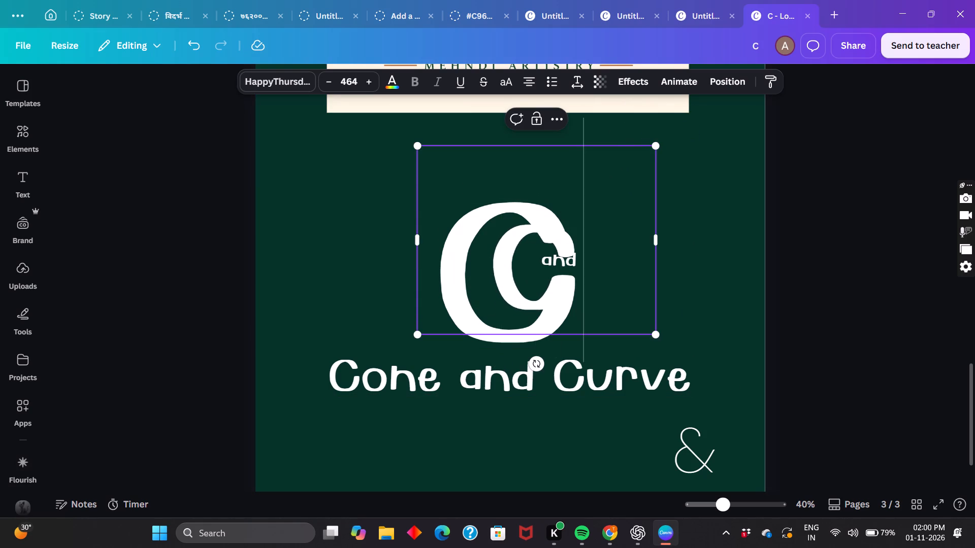
left_click_drag(586, 229, 597, 226)
left_click(770, 325)
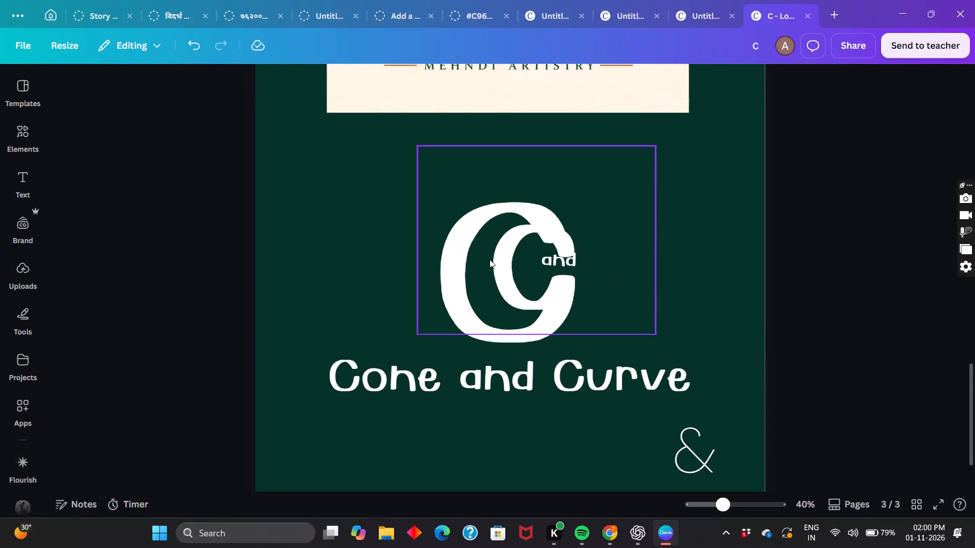
left_click_drag(490, 259, 453, 265)
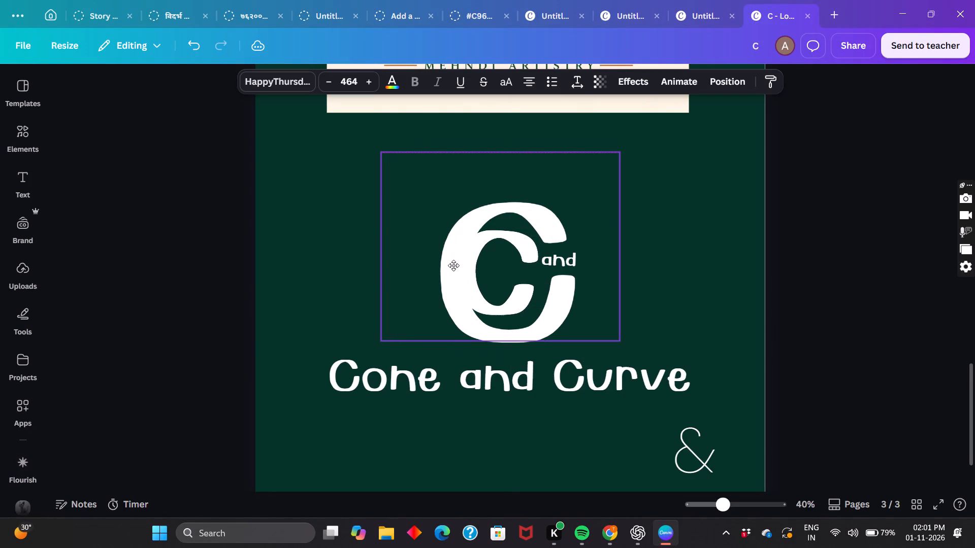
left_click_drag(453, 265, 451, 265)
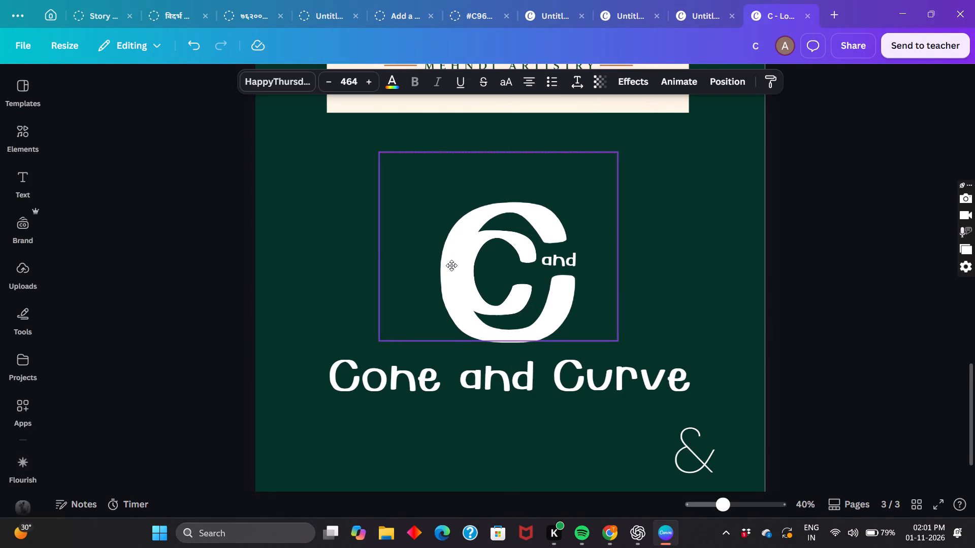
left_click_drag(451, 265, 451, 267)
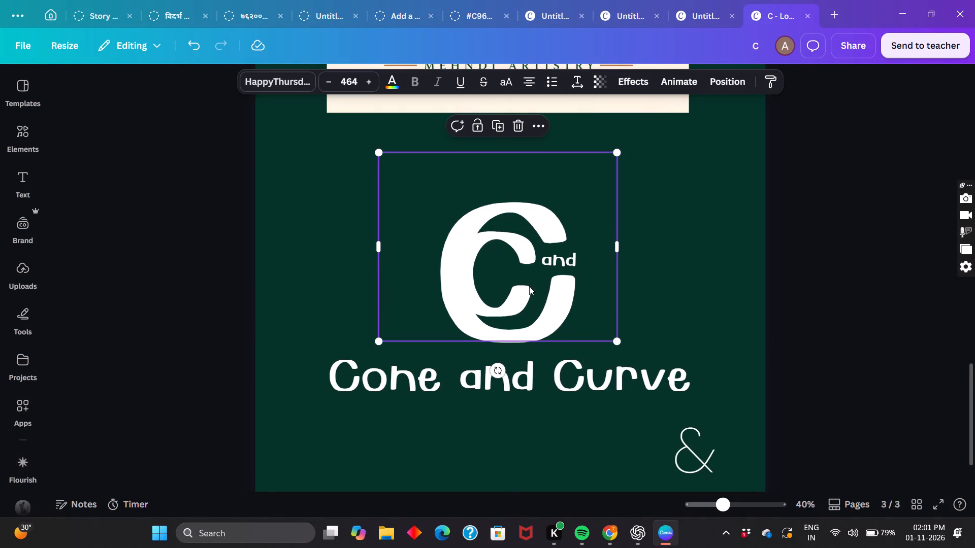
left_click(529, 286)
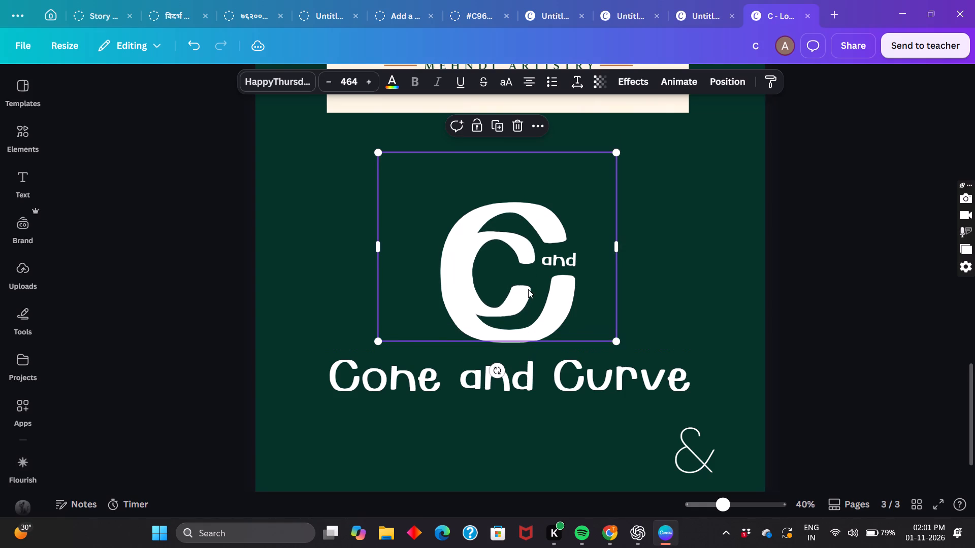
left_click(800, 326)
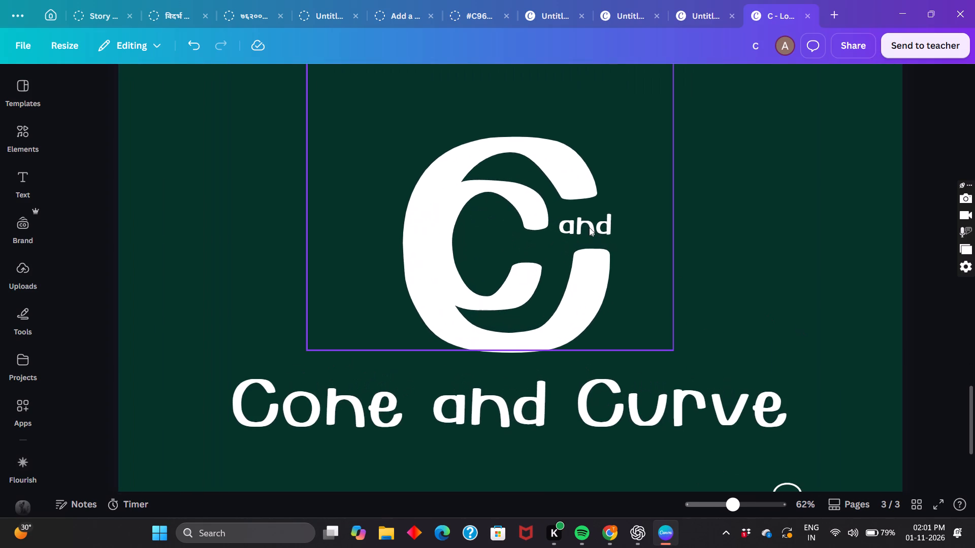
Group the inner lowercase c with the small "and".
left_click(589, 227)
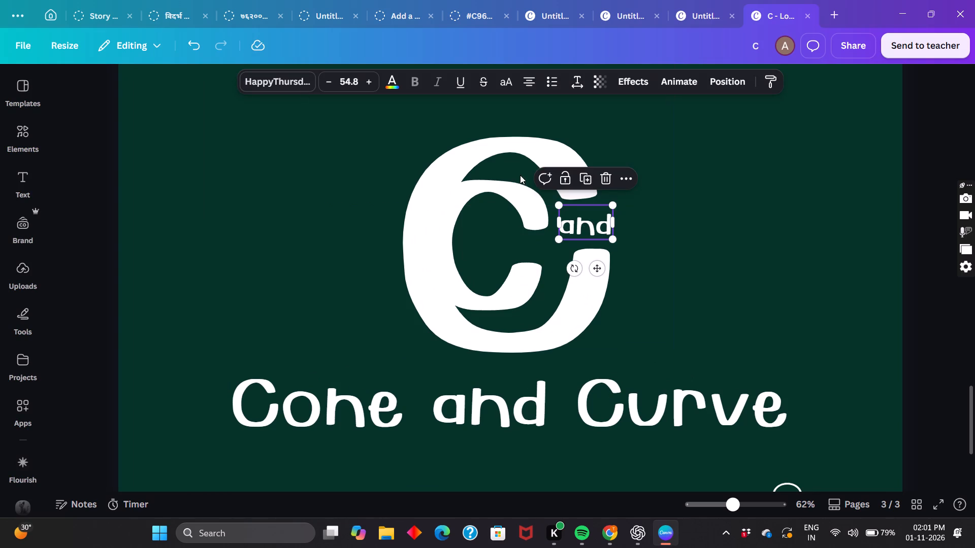
left_click(515, 161, "shift")
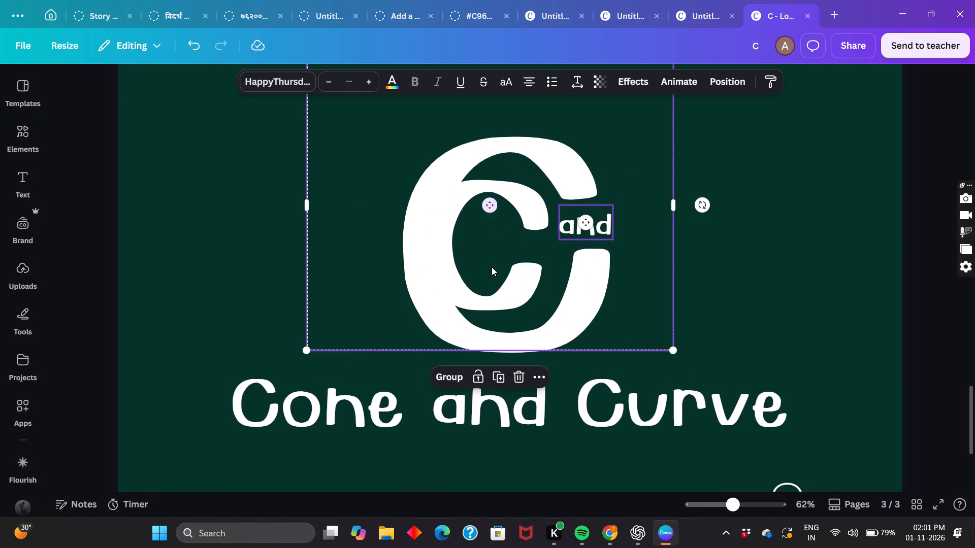
left_click(462, 129)
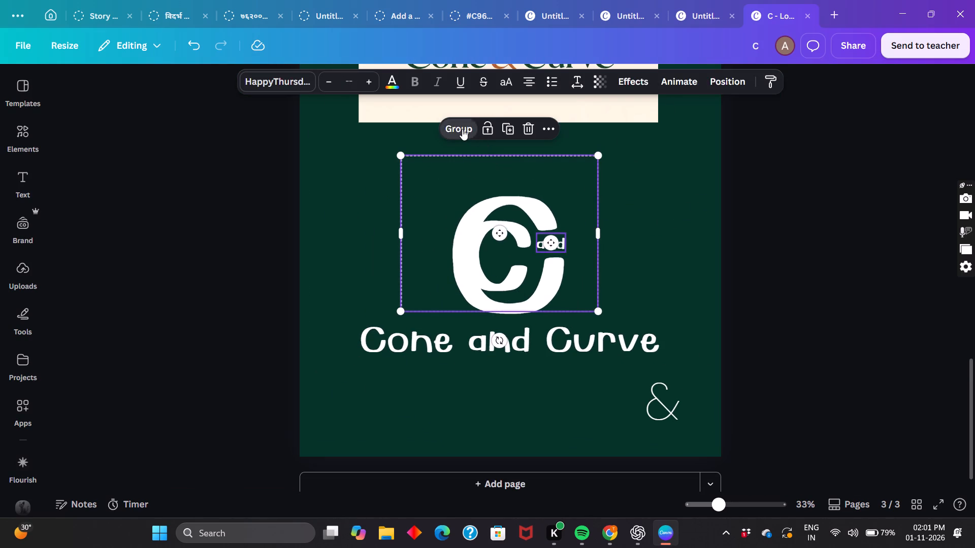
Move the large C's layer directly below the c-and-"and" group, and group them together as one monogram.
left_click(692, 82)
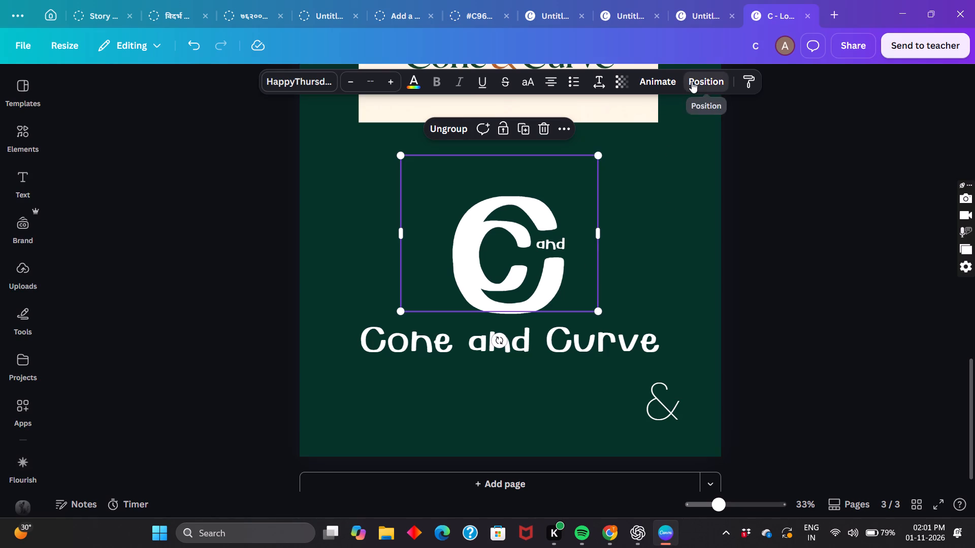
left_click(220, 140)
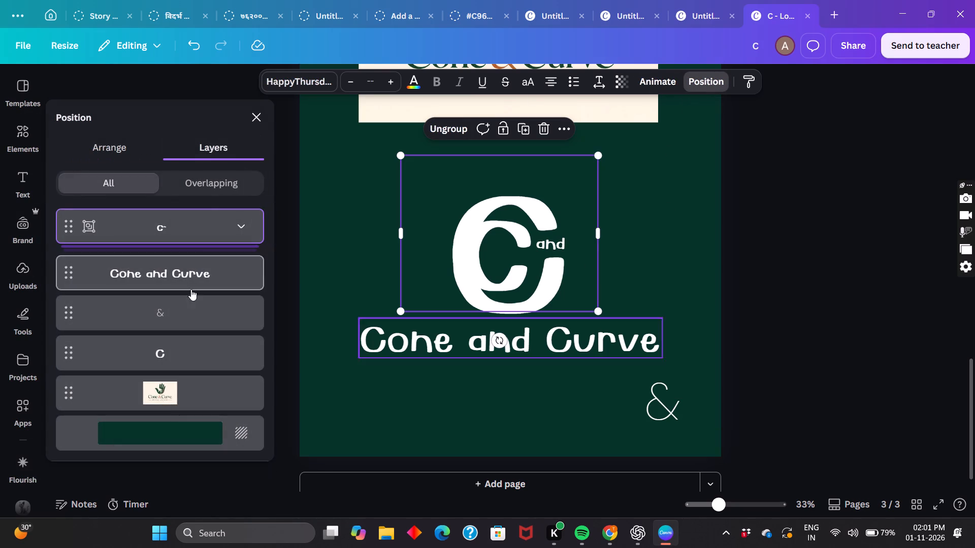
left_click(170, 348)
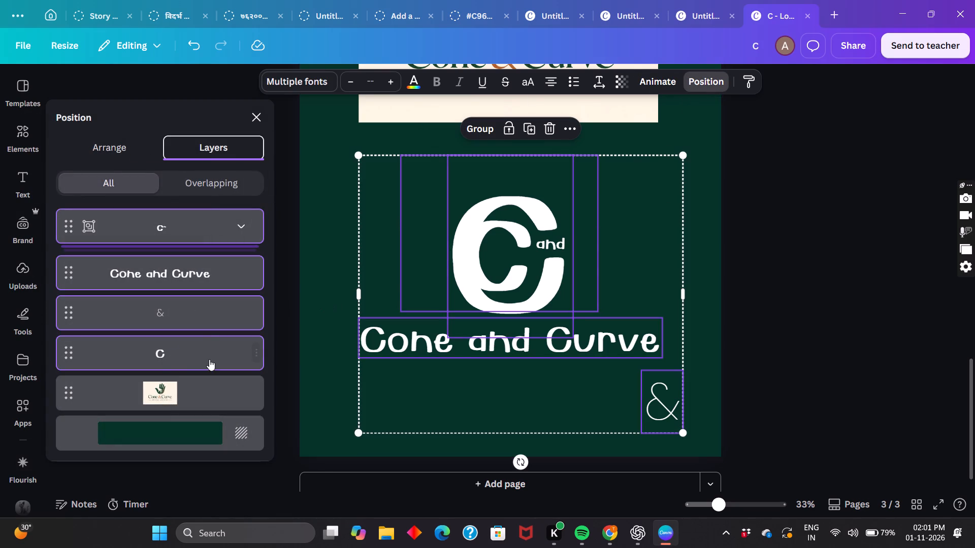
left_click_drag(182, 351, 181, 255)
left_click(193, 366)
left_click_drag(193, 366, 188, 266)
left_click(181, 233, "shift")
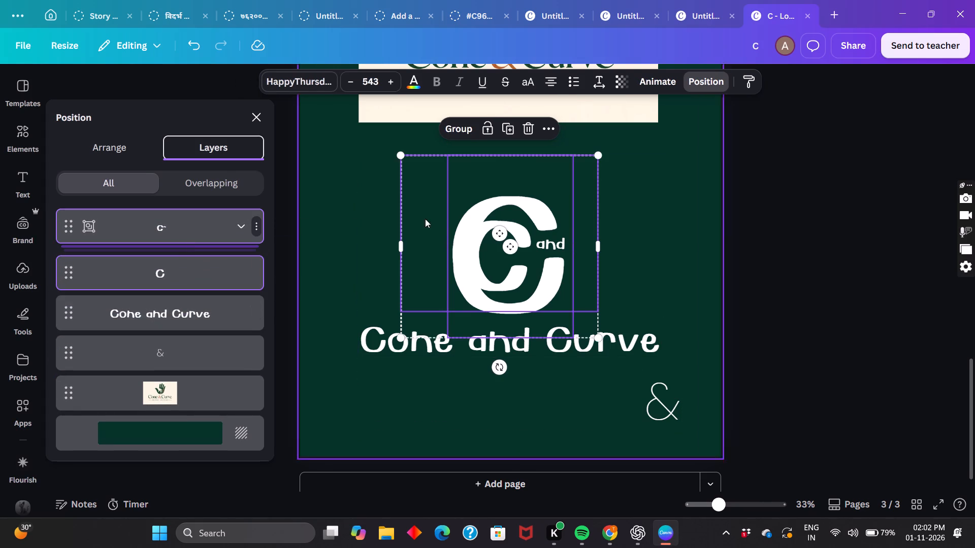
left_click(450, 125)
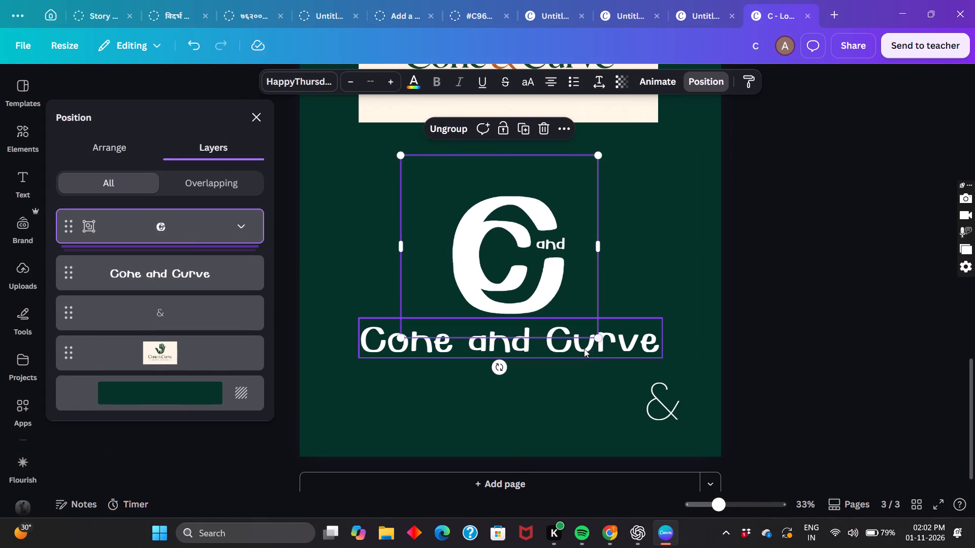
Move the Cone and Curve wordmark and the loose & to the bottom of page 3, and centre the monogram group above them.
left_click_drag(584, 349, 588, 433)
left_click_drag(664, 390, 685, 422)
left_click_drag(501, 256, 473, 256)
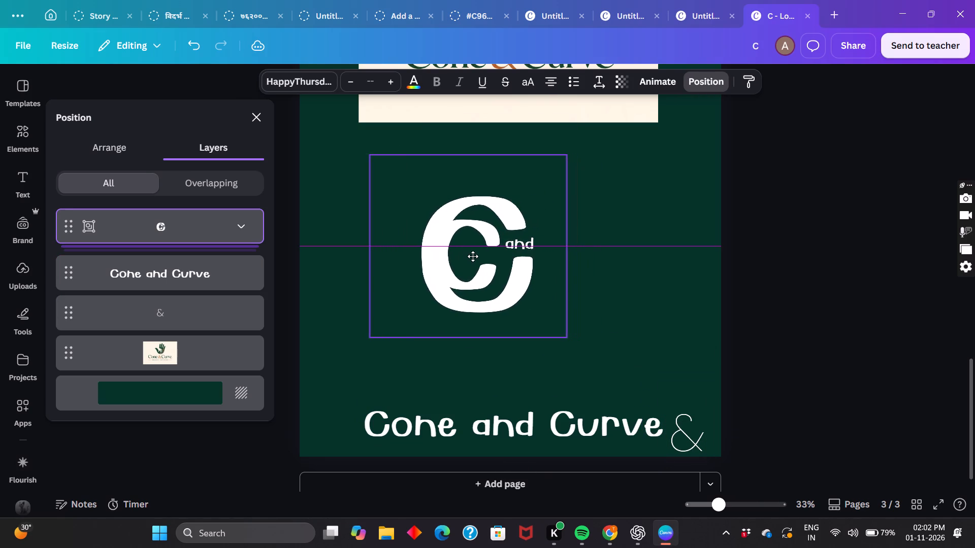
left_click_drag(473, 256, 509, 258)
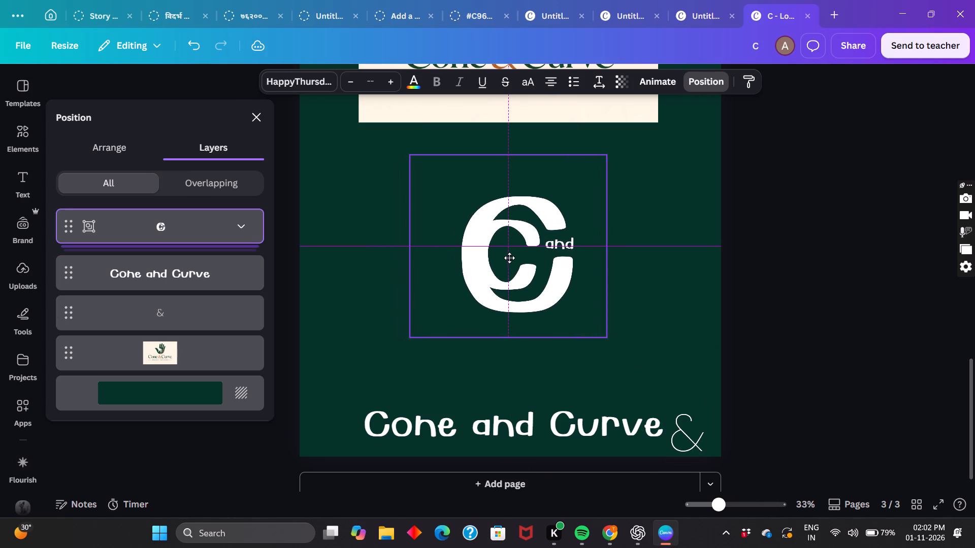
left_click_drag(509, 258, 511, 258)
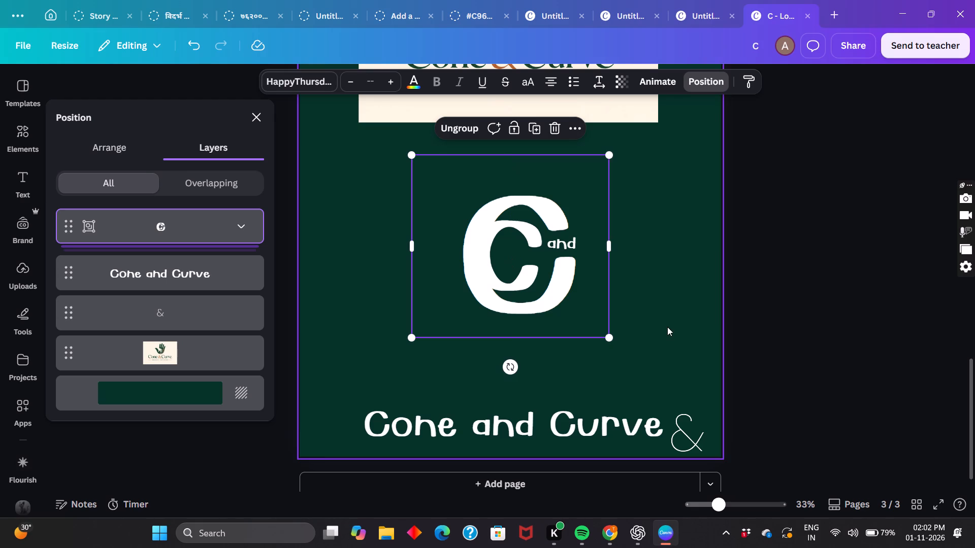
Move the Cone & Curve Mehndi Artistry reference image off page 3 and up onto page 2.
left_click(667, 327)
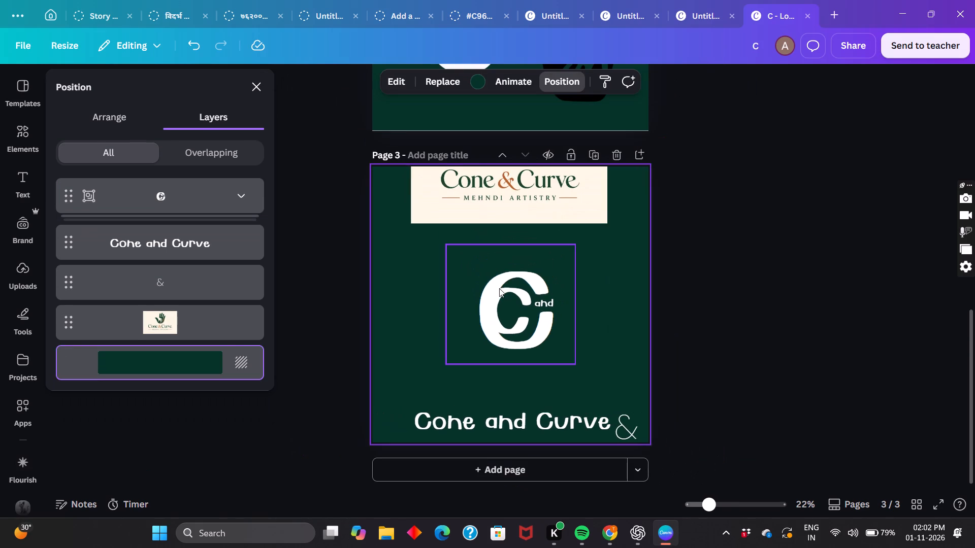
left_click_drag(471, 210, 472, 112)
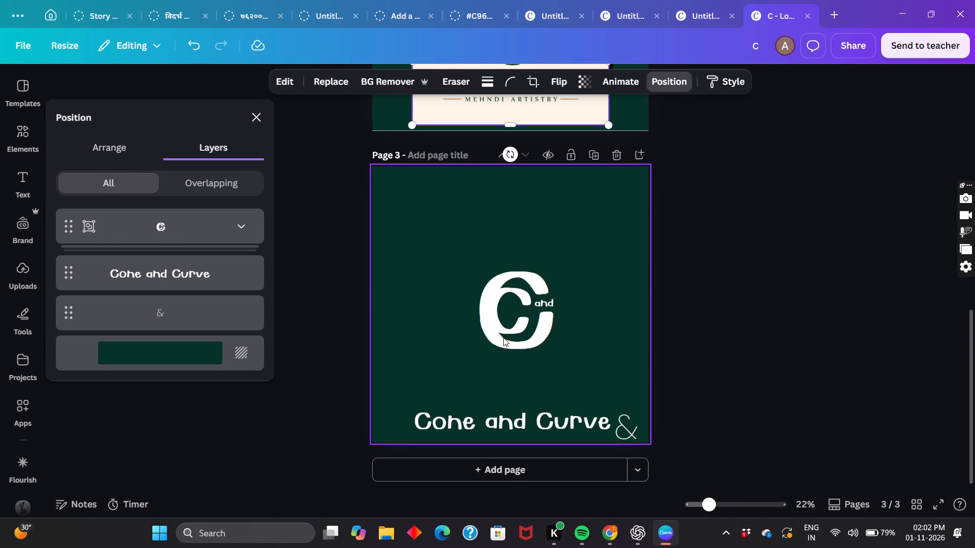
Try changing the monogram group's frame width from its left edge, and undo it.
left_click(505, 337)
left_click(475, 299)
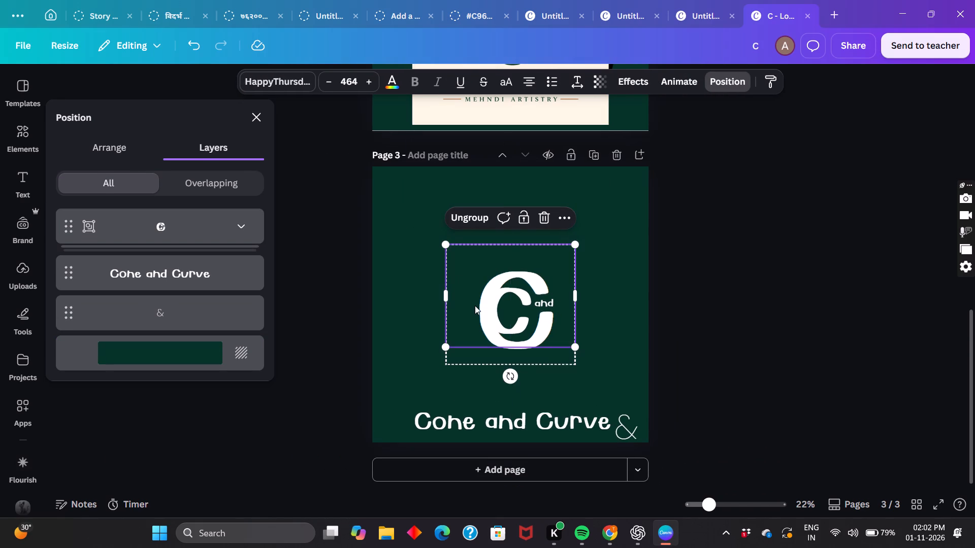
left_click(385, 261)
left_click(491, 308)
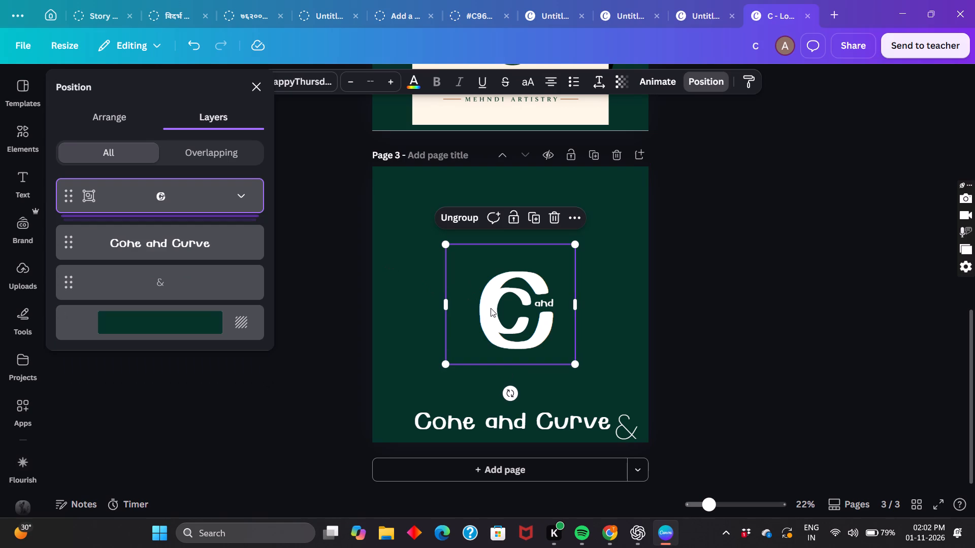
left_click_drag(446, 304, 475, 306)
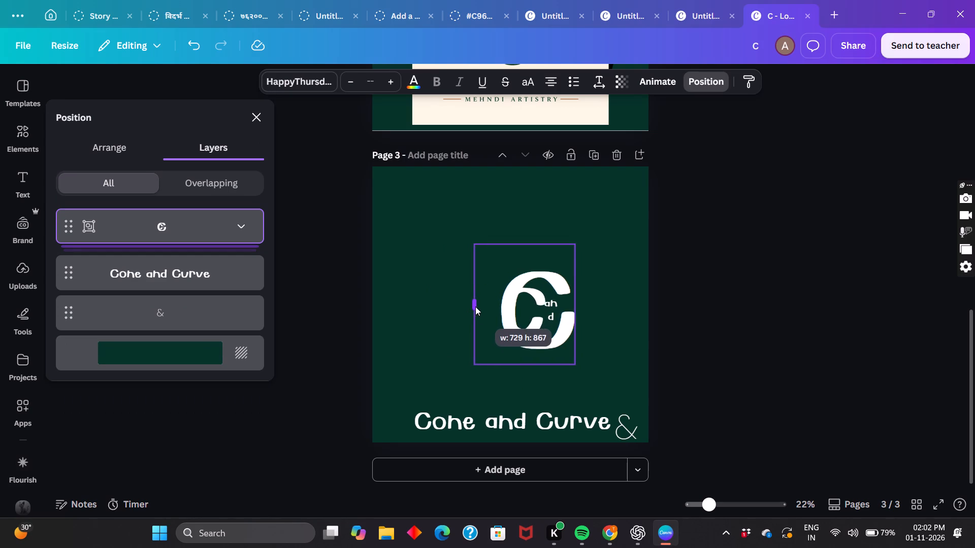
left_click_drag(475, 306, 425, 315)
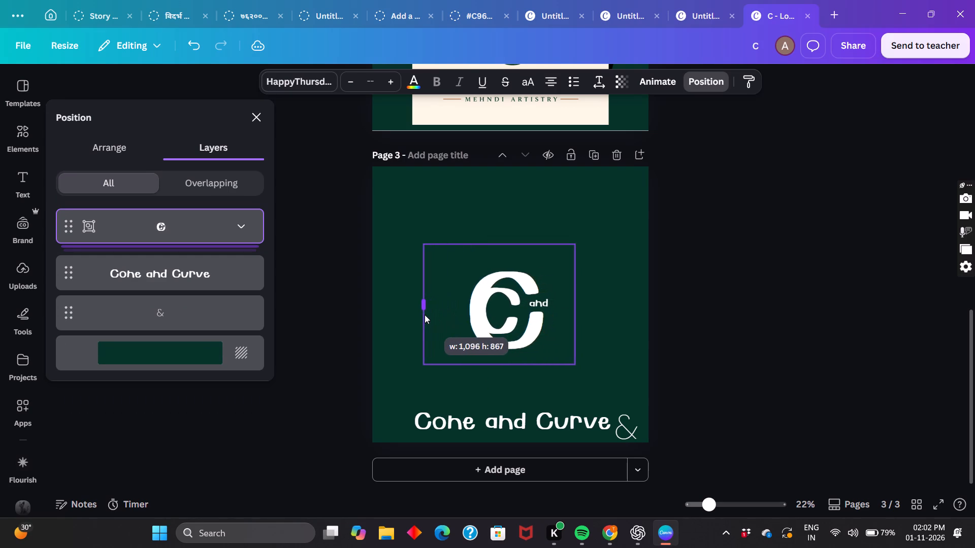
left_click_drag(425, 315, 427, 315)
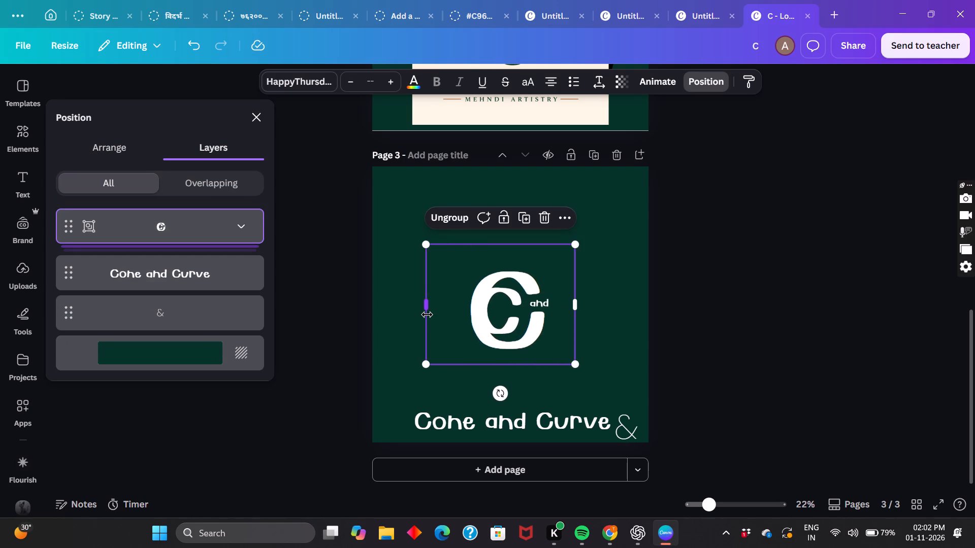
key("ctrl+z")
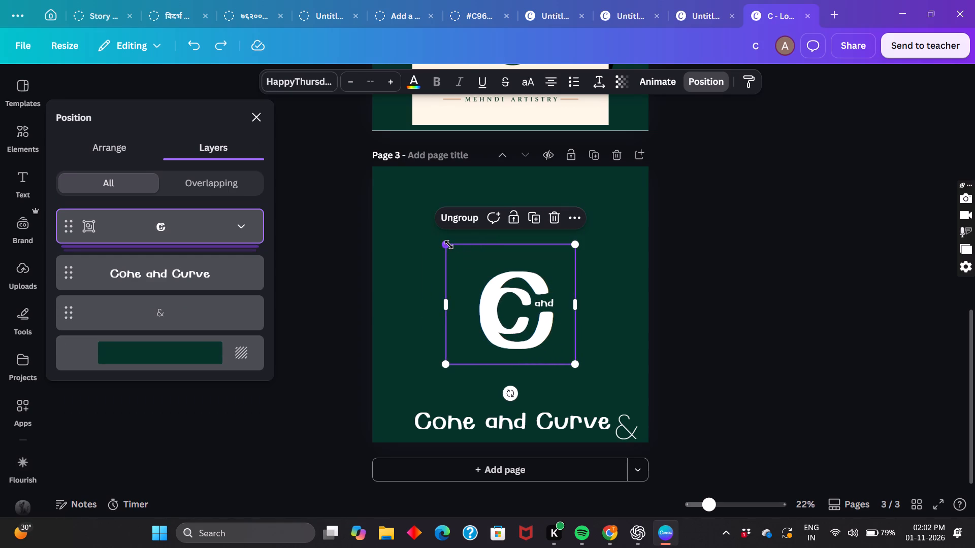
Enlarge the monogram group proportionally and place it so its letters sit visually centred above the wordmark.
left_click_drag(449, 245, 366, 168)
left_click_drag(398, 186, 406, 185)
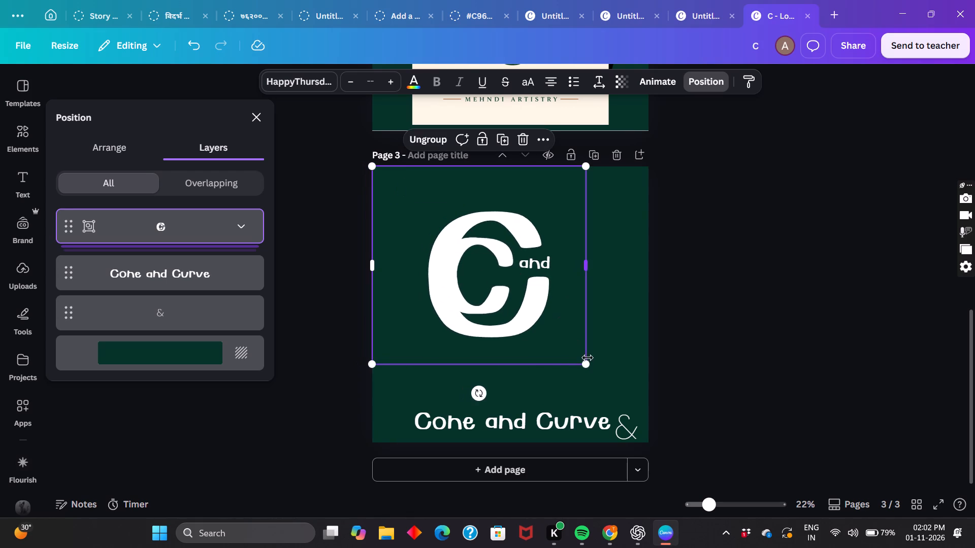
left_click_drag(588, 366, 665, 458)
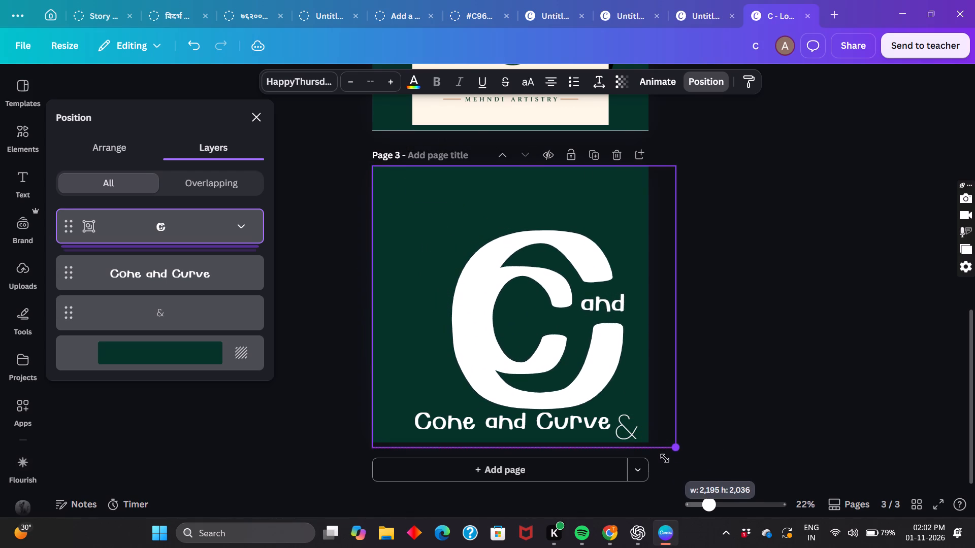
left_click_drag(665, 458, 629, 446)
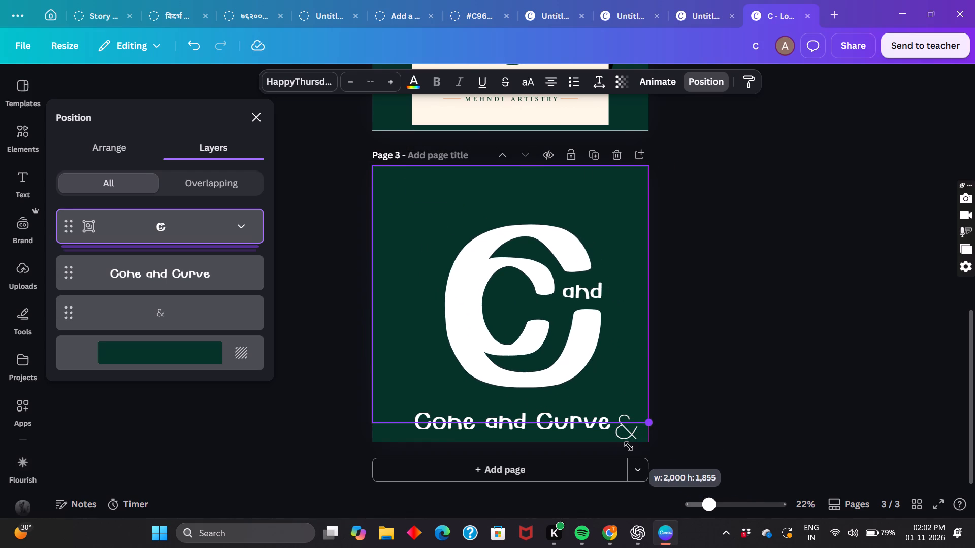
left_click_drag(629, 446, 574, 383)
left_click_drag(530, 300, 539, 322)
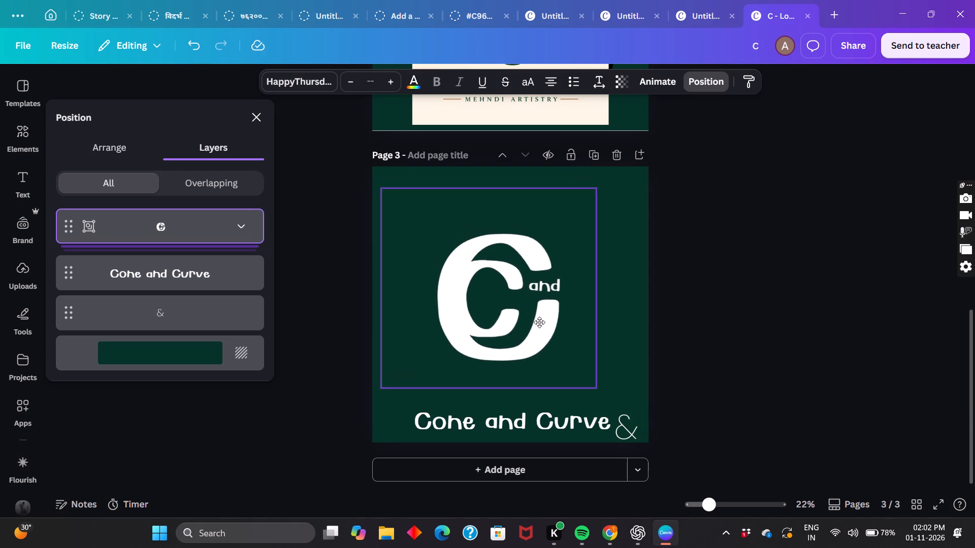
left_click_drag(539, 322, 542, 328)
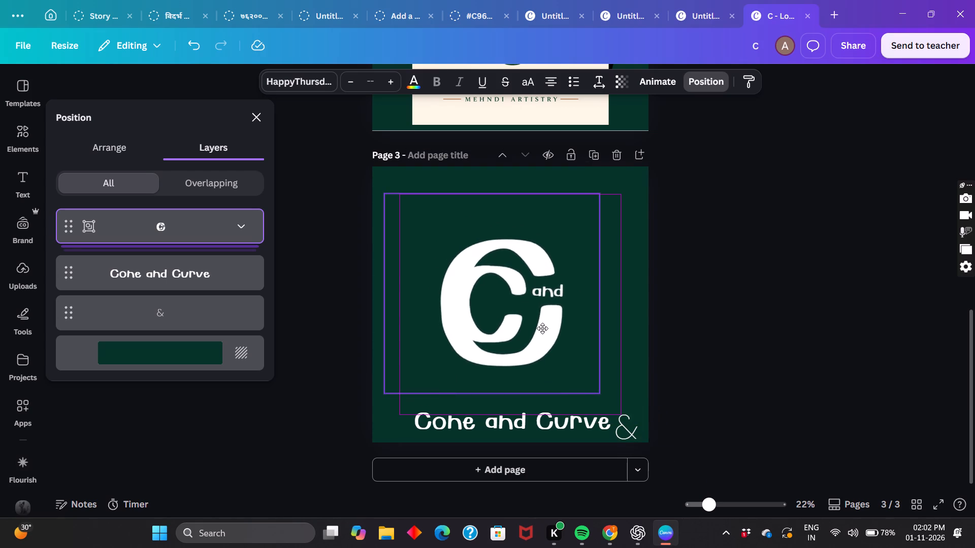
left_click_drag(542, 328, 560, 329)
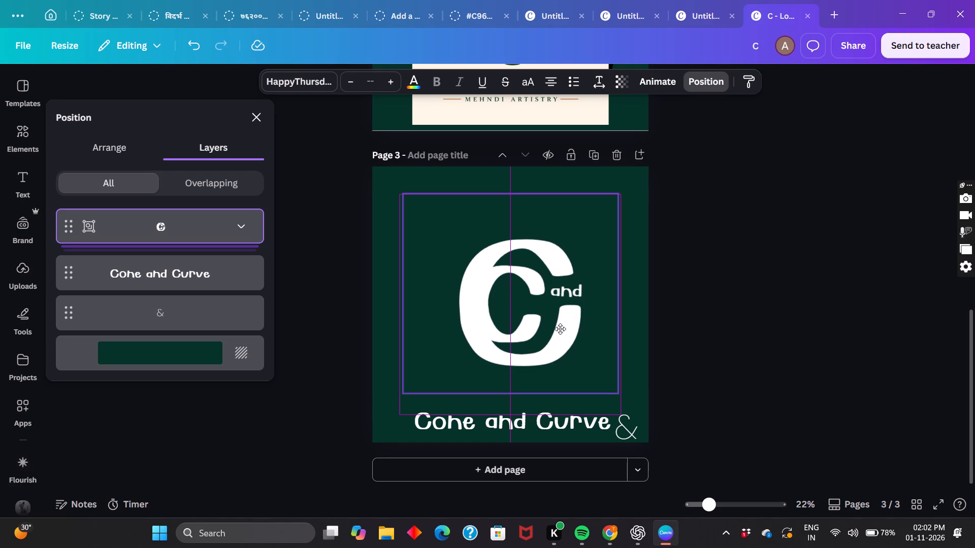
left_click_drag(560, 329, 547, 329)
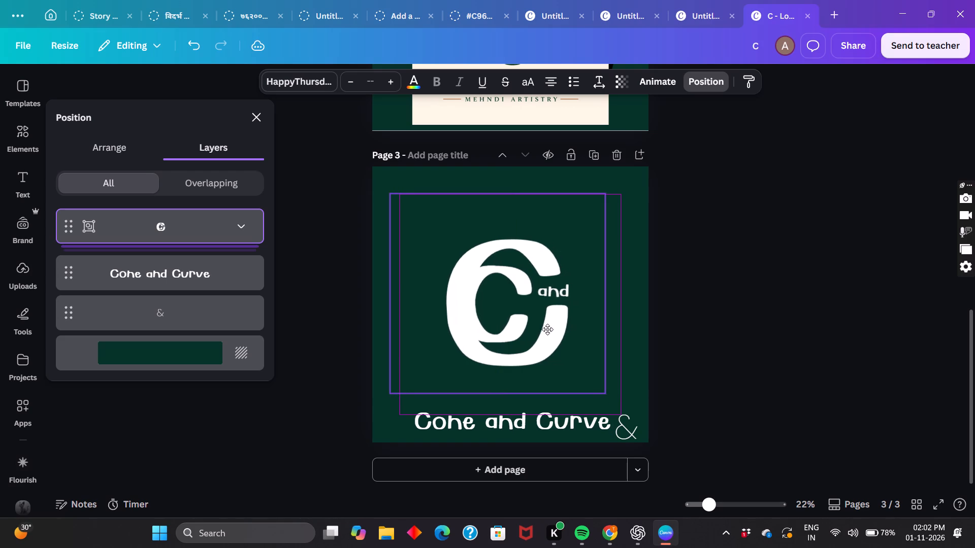
left_click_drag(547, 329, 547, 328)
Duplicate the monogram group and rotate the copy to 90°.
left_click(517, 168)
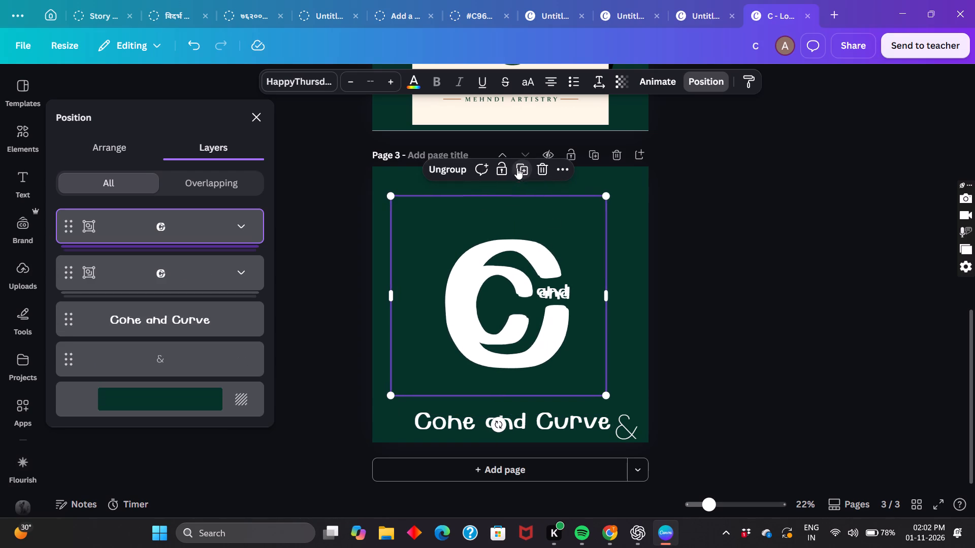
left_click_drag(498, 423, 332, 260)
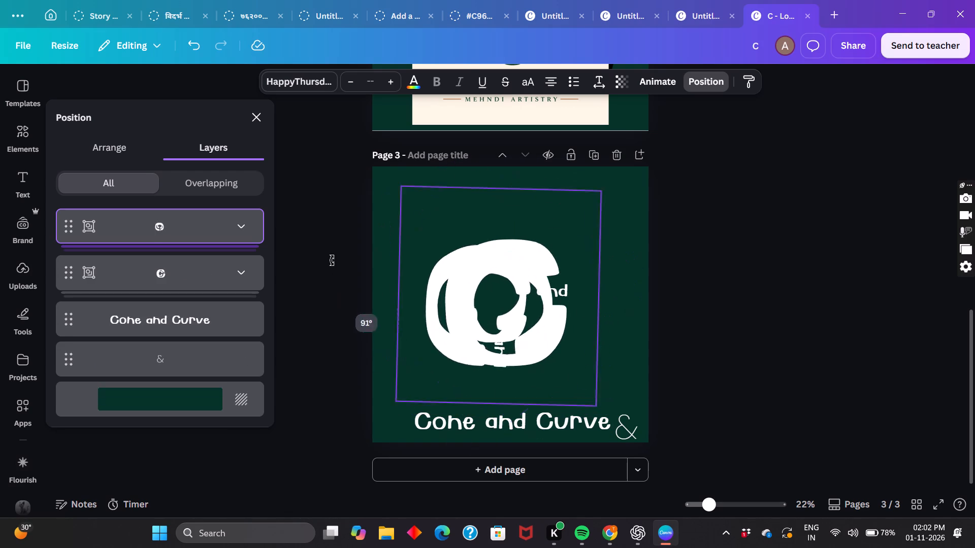
left_click_drag(332, 260, 349, 295)
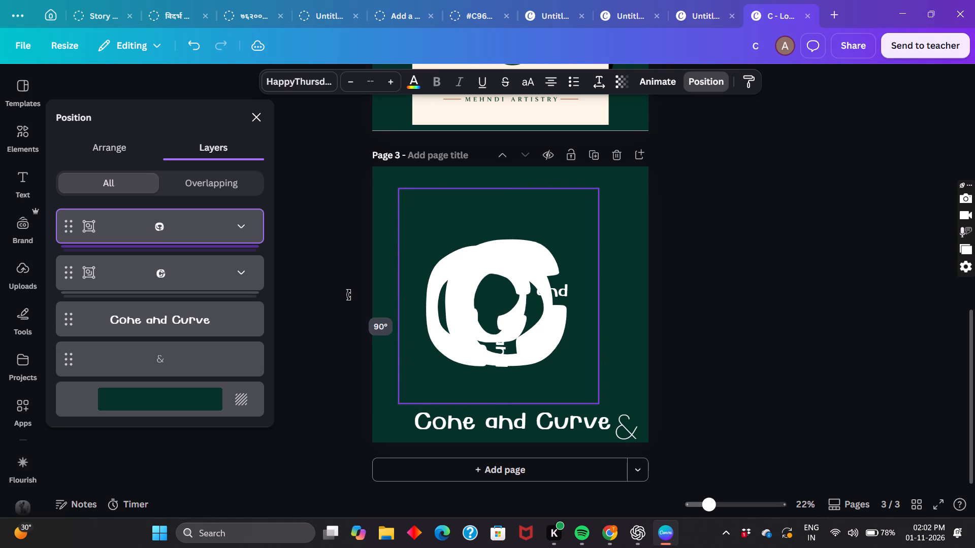
left_click_drag(349, 295, 349, 295)
Shrink the rotated monogram copy and place it at page 3's upper-right corner, clear of the main monogram's "and".
left_click_drag(533, 295, 626, 225)
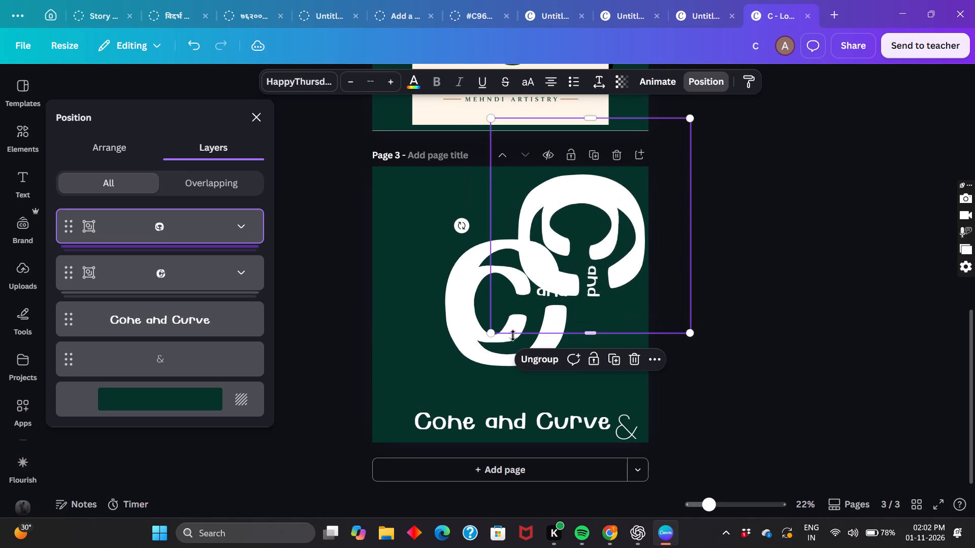
left_click_drag(490, 332, 576, 251)
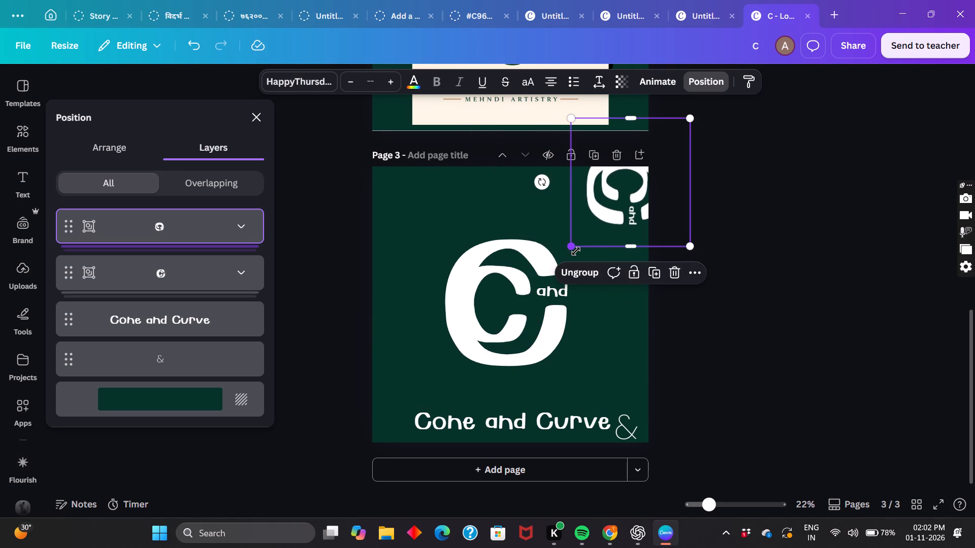
left_click_drag(596, 219, 569, 233)
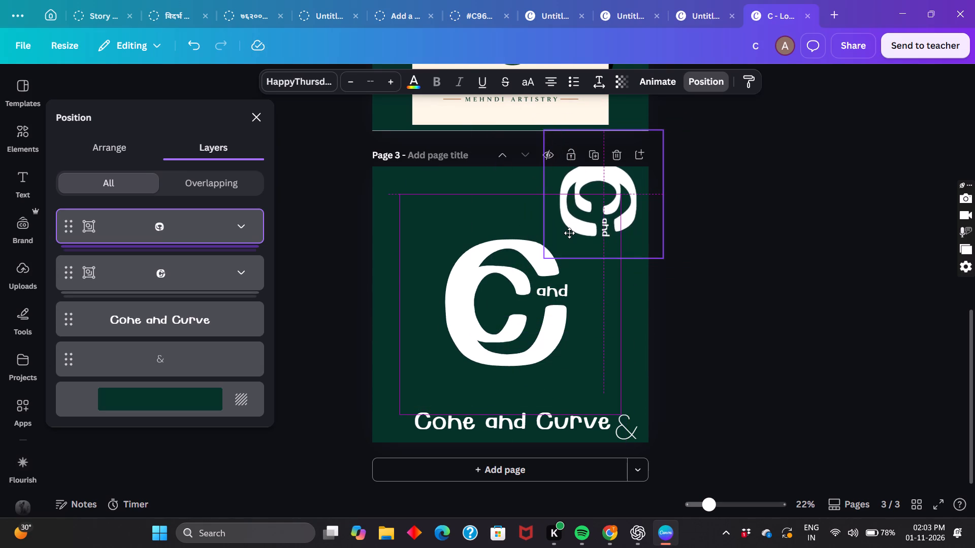
left_click_drag(569, 233, 565, 234)
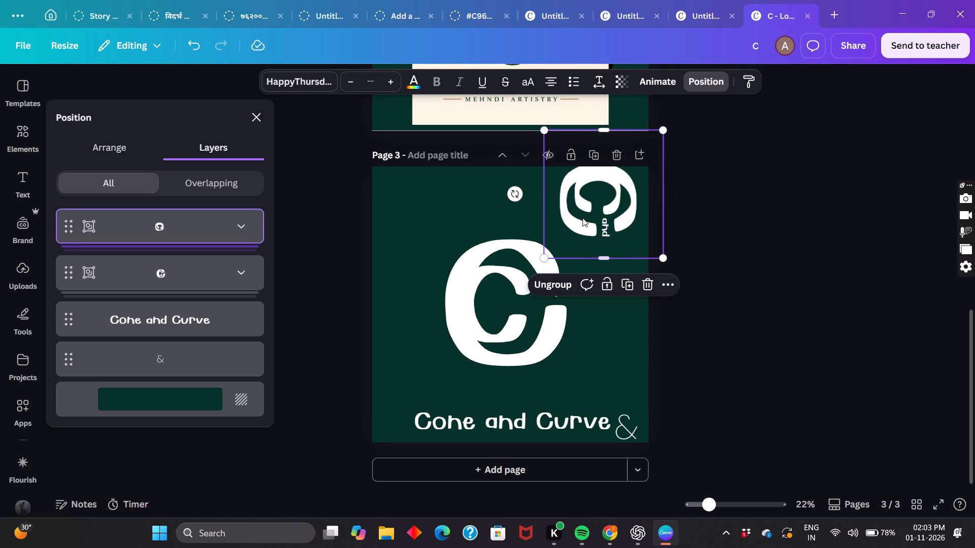
Ungroup the rotated monogram copy and replace its inner lowercase letter with a capital C.
left_click(587, 200)
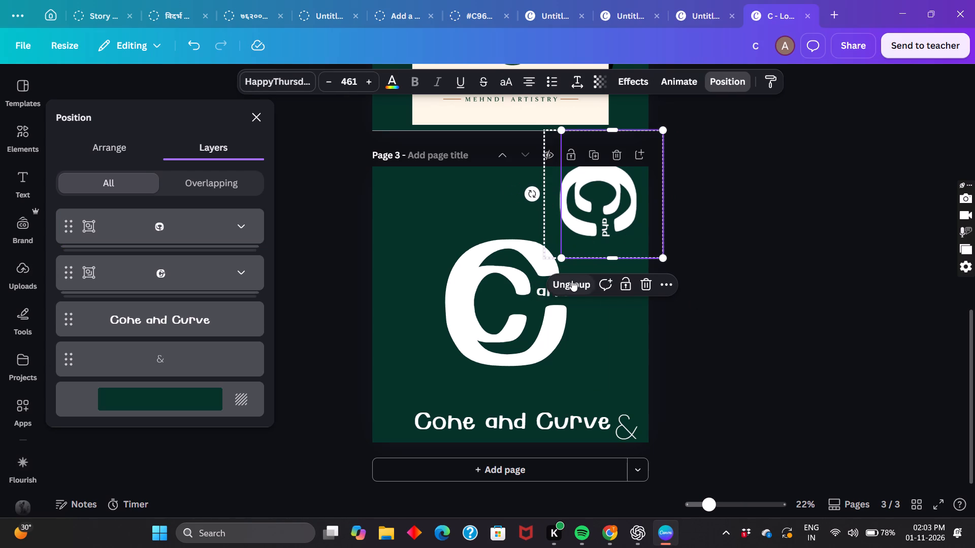
left_click(572, 281)
left_click(753, 253)
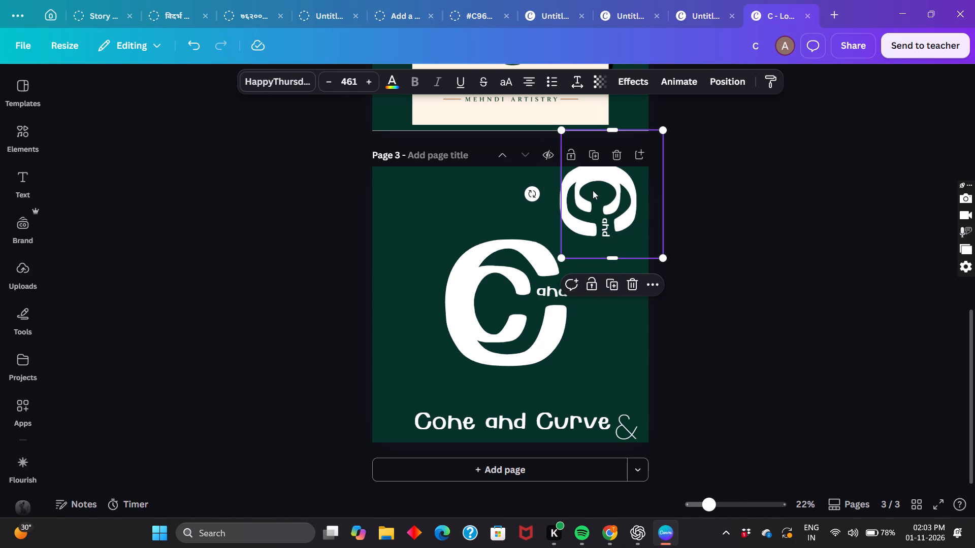
left_click(593, 190)
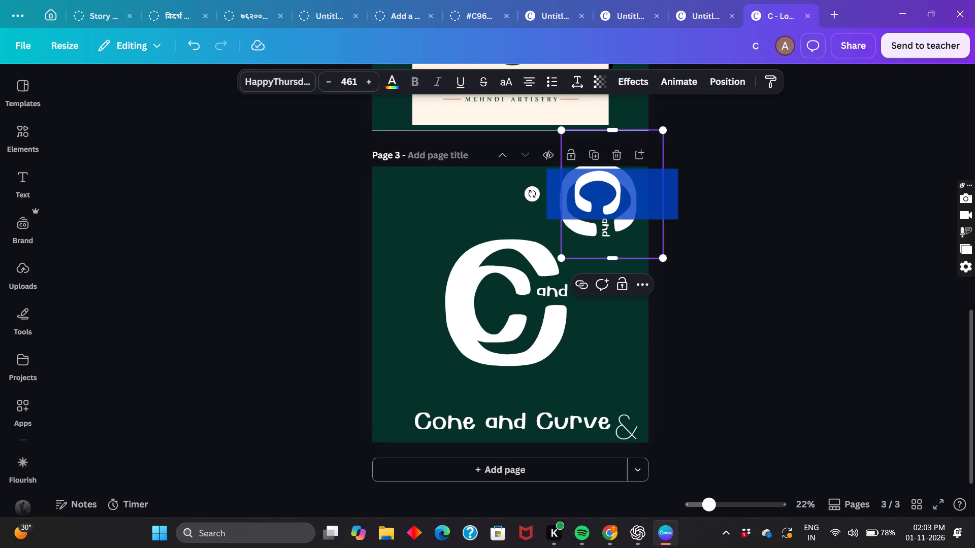
key("shift+c")
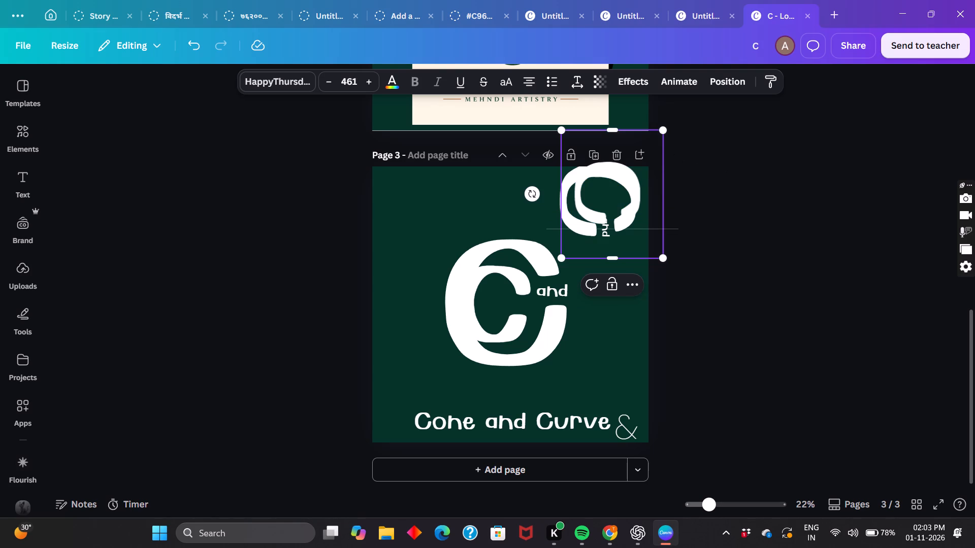
Shrink the rotated copy's inner C to font size 324 and centre it inside the outer C, above the small "and".
left_click_drag(662, 130, 637, 156)
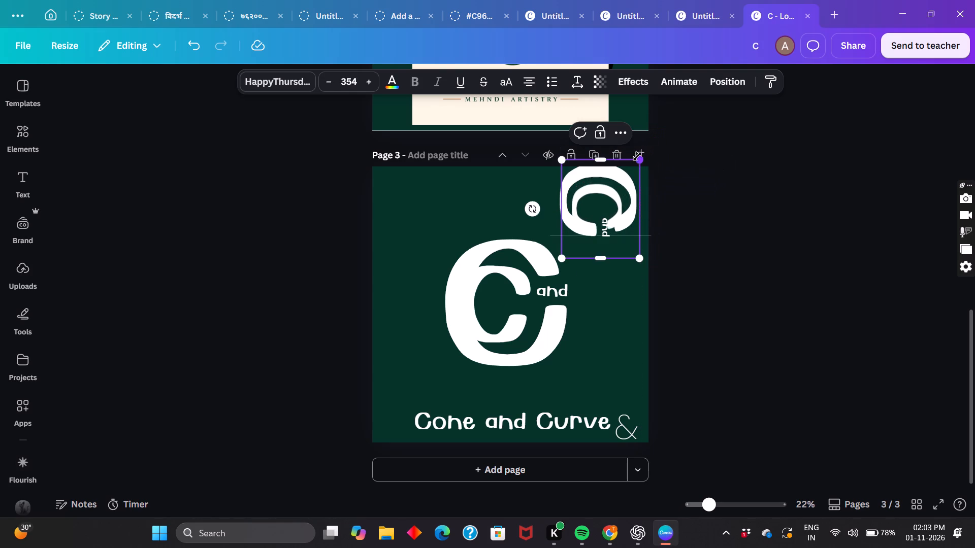
left_click_drag(620, 200, 620, 189)
left_click(699, 222)
left_click(600, 196)
left_click_drag(600, 196, 600, 190)
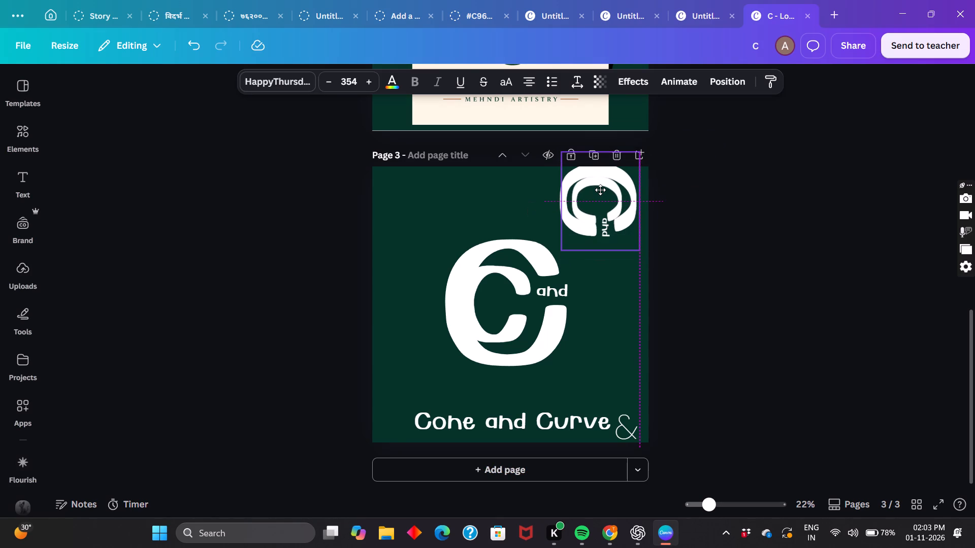
left_click_drag(600, 190, 601, 187)
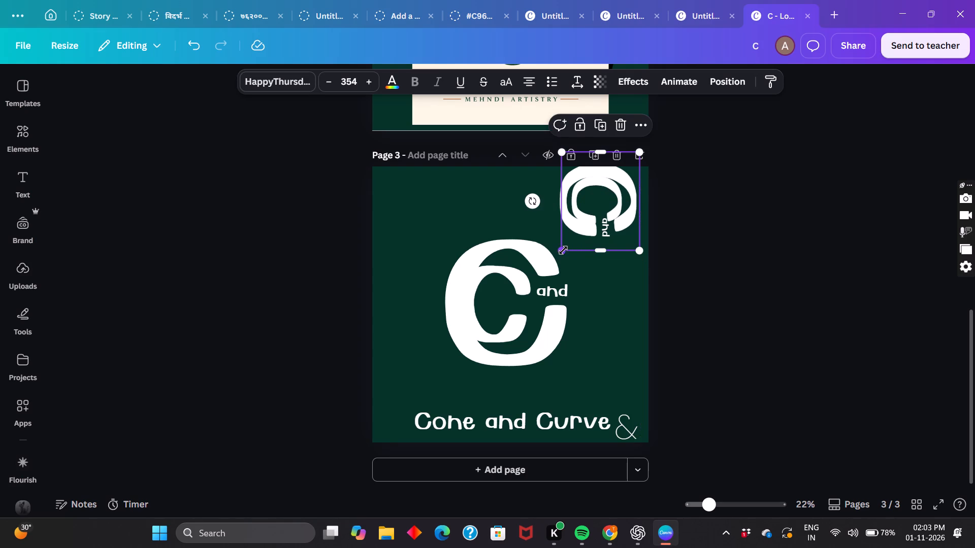
left_click_drag(563, 250, 569, 241)
left_click(602, 201)
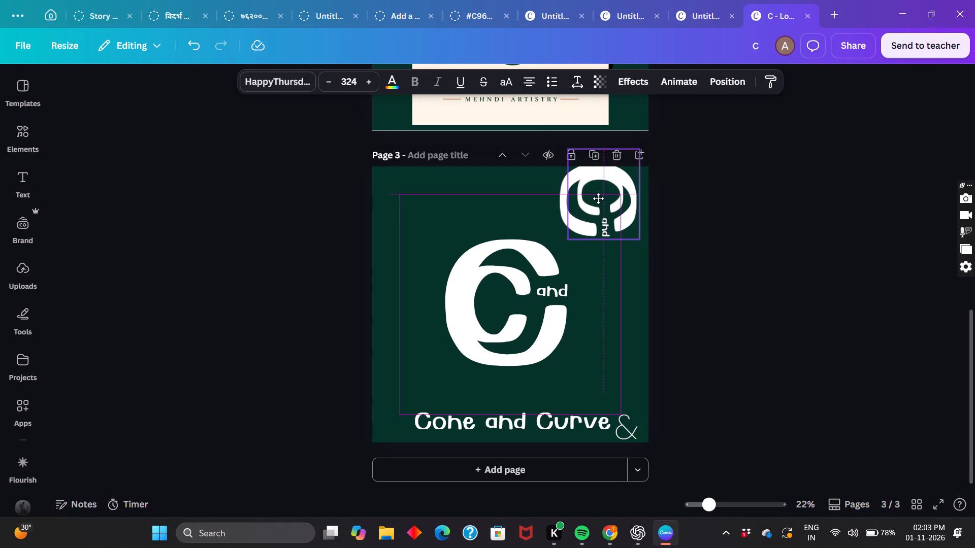
left_click(754, 278)
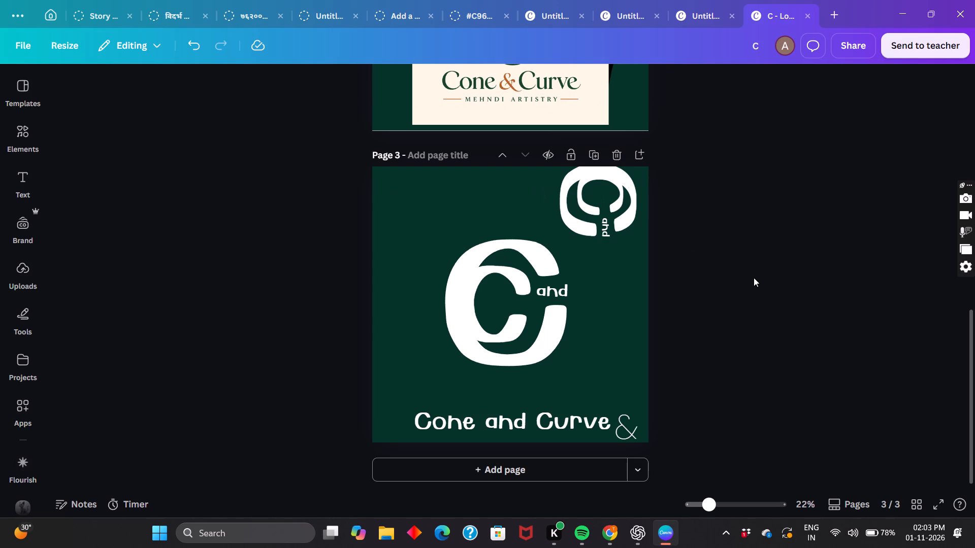
Group all parts of the rotated monogram and move the group slightly down so it sits fully inside page 3's upper-right corner.
left_click_drag(535, 195, 621, 165)
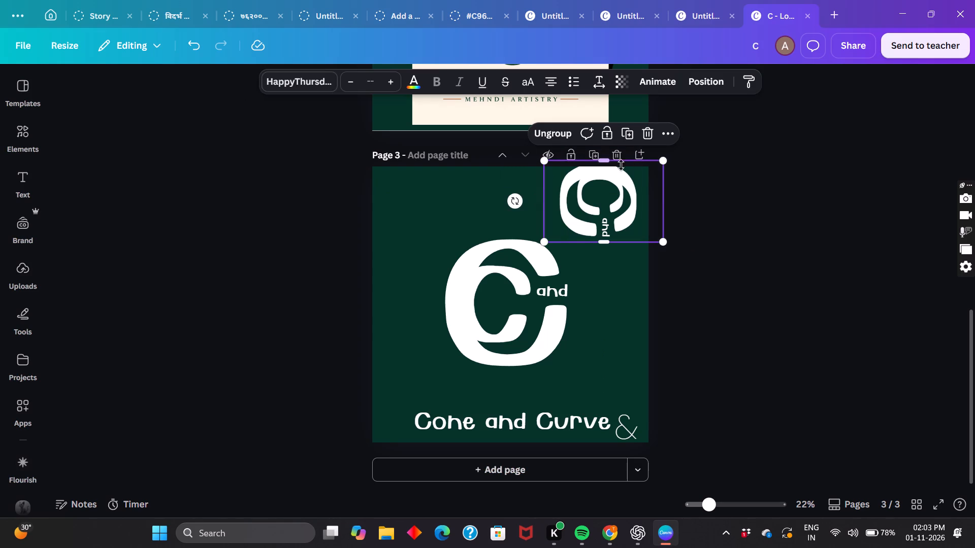
left_click_drag(621, 165, 676, 197)
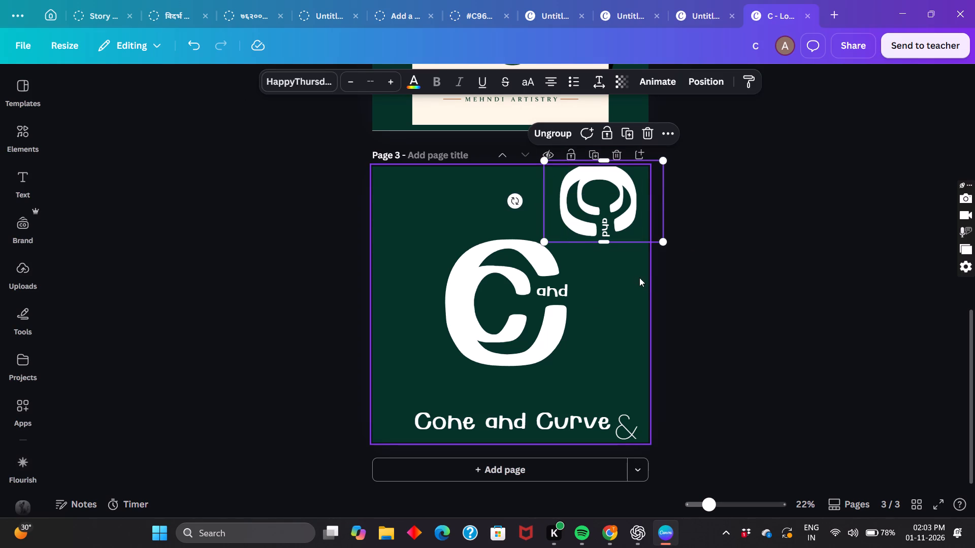
left_click_drag(639, 278, 620, 136)
left_click(551, 121)
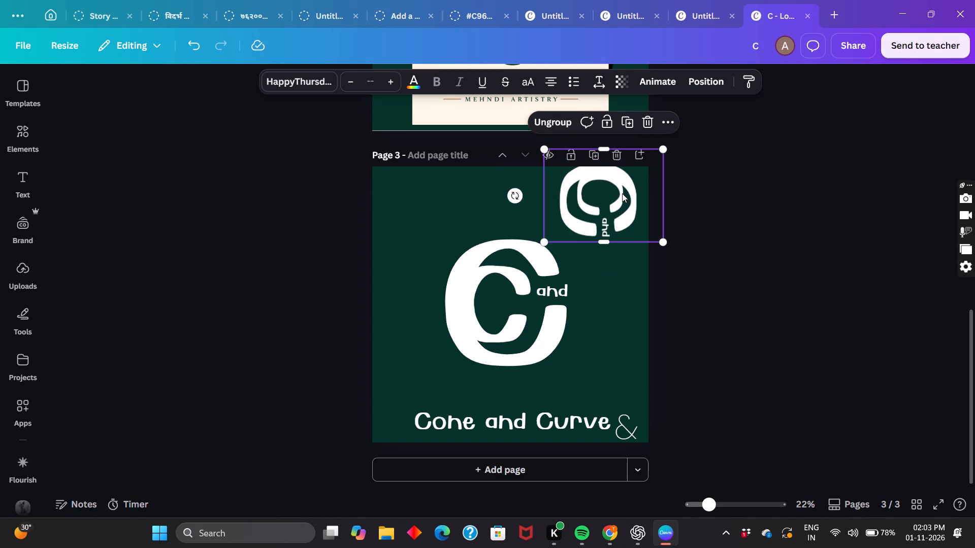
left_click_drag(622, 193, 623, 207)
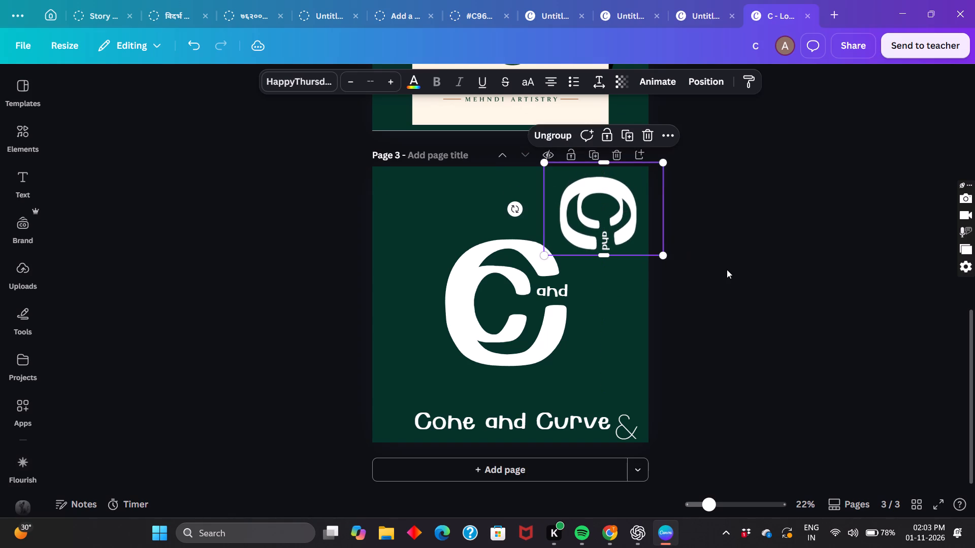
left_click(727, 269)
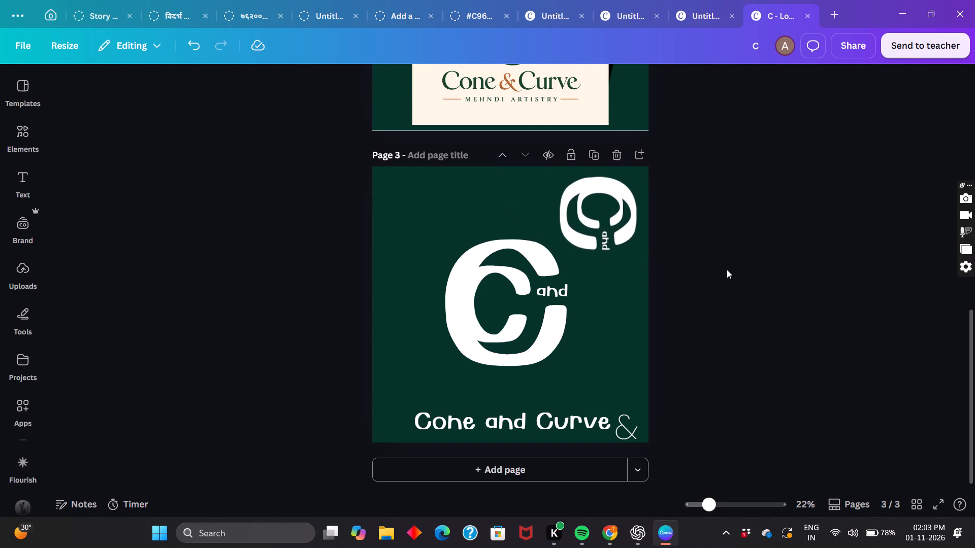
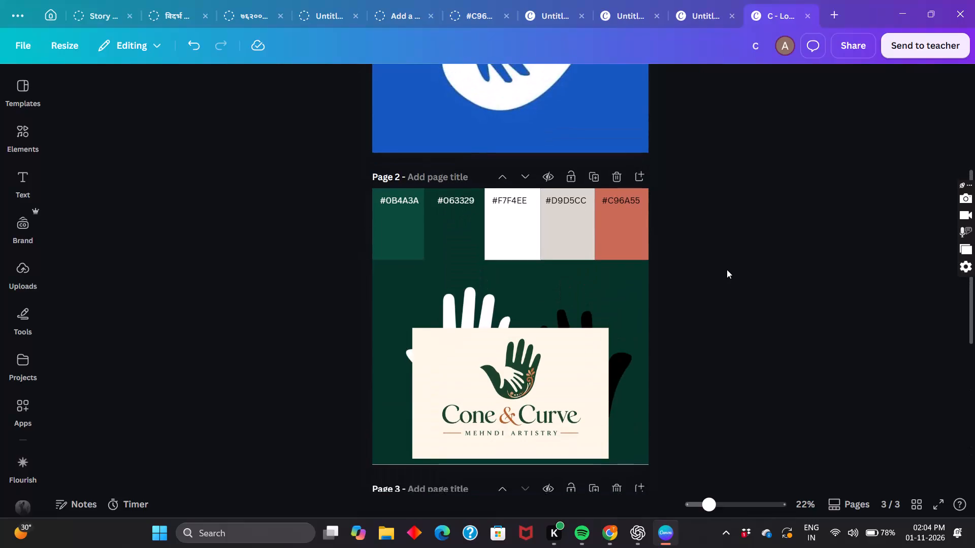
Add a new page 4 after the monogram page.
scroll(727, 269, "up", 3)
scroll(727, 269, "down", 1)
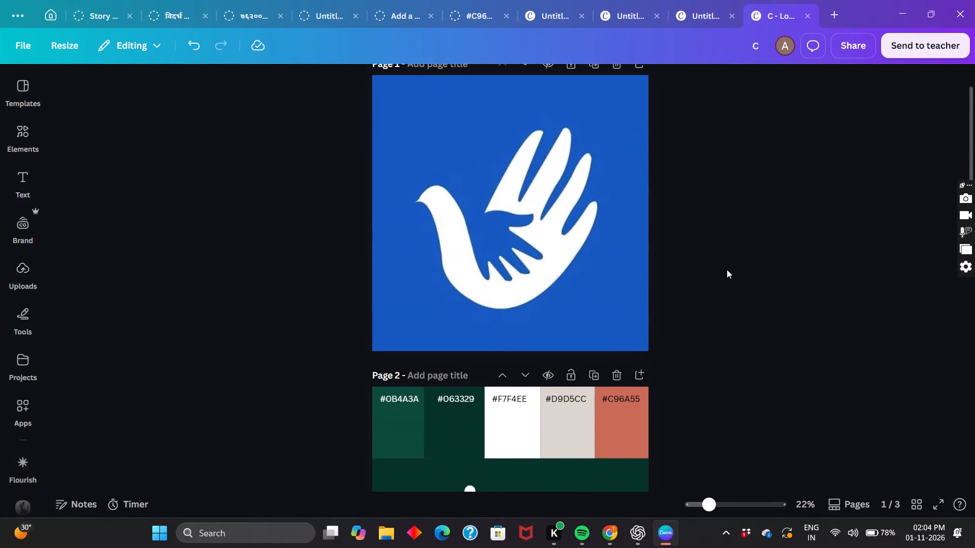
scroll(727, 269, "down", 3)
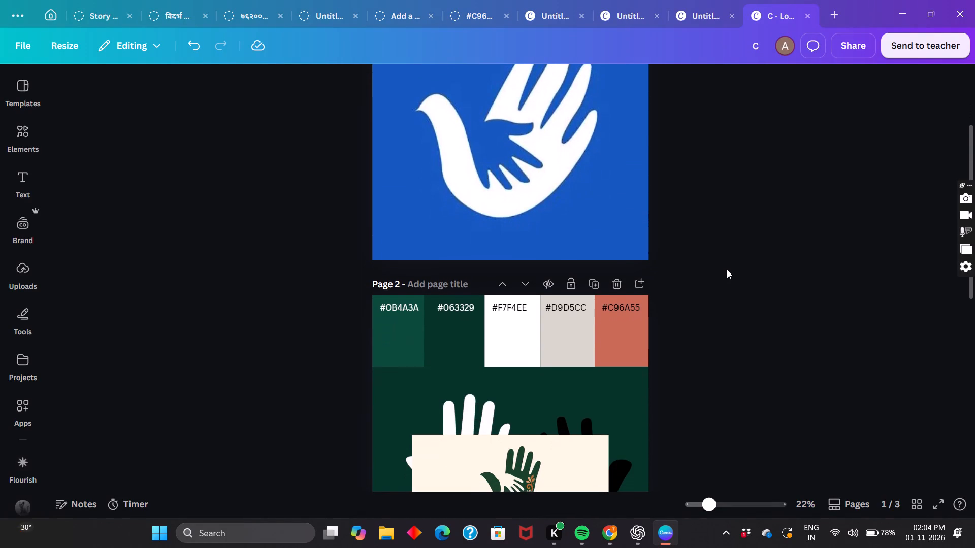
scroll(727, 269, "down", 4)
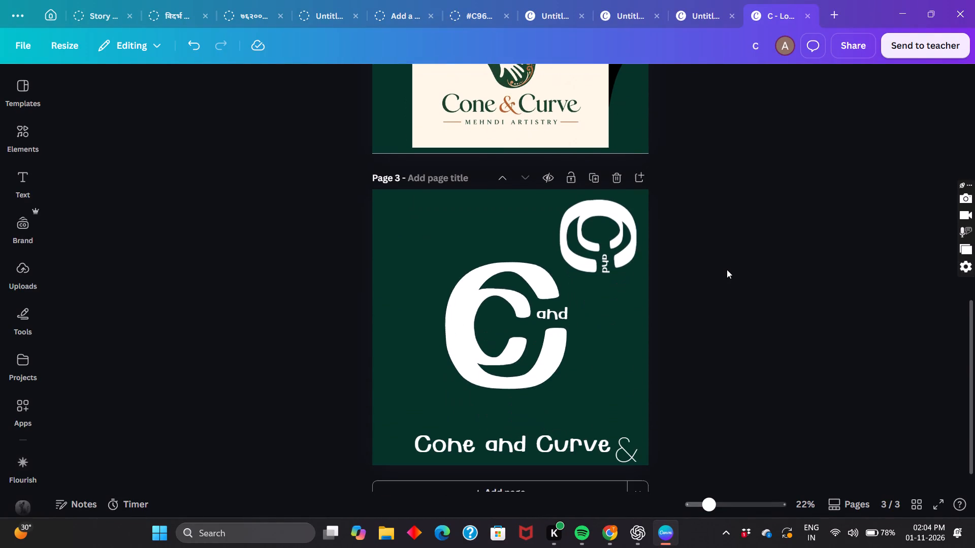
scroll(727, 269, "down", 1)
scroll(621, 238, "down", 1)
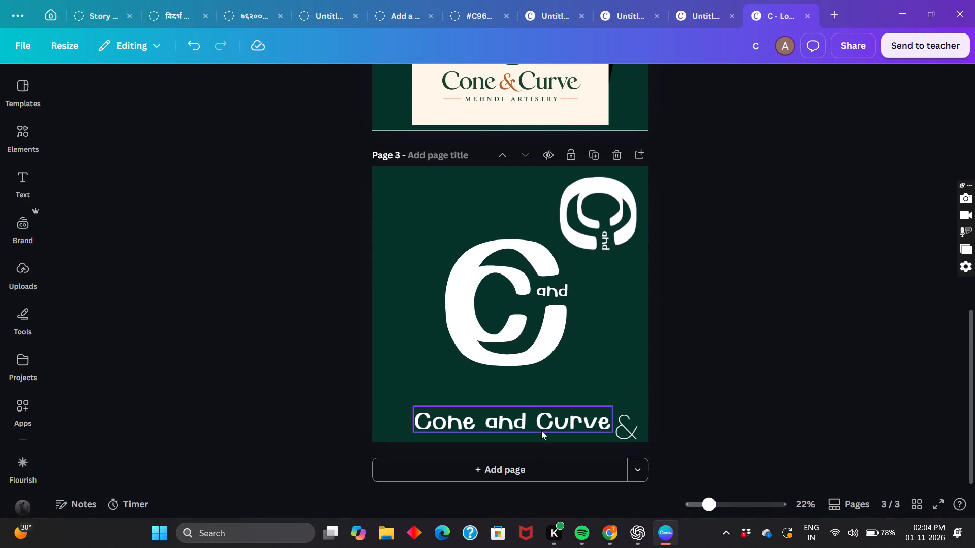
left_click(525, 474)
scroll(550, 350, "up", 3)
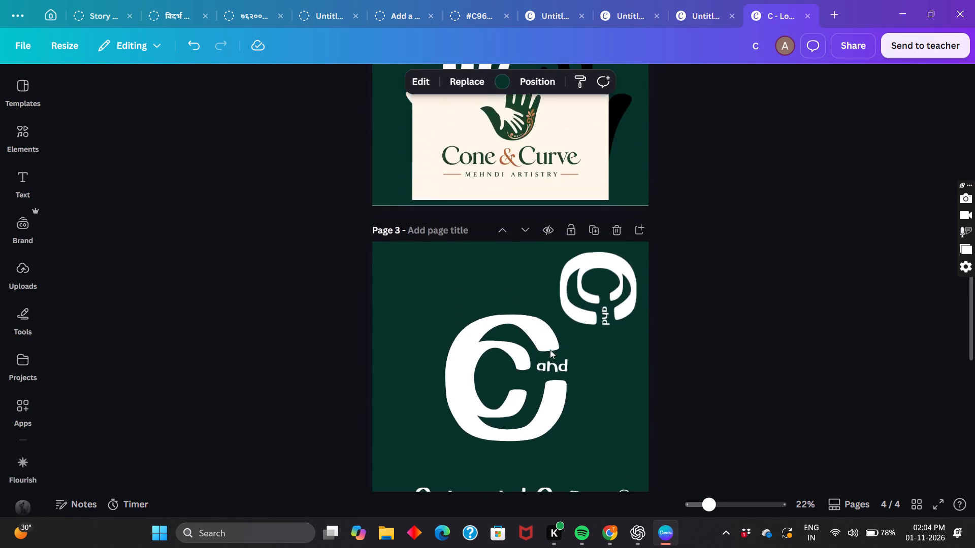
scroll(550, 350, "up", 3)
left_click_drag(550, 350, 567, 198)
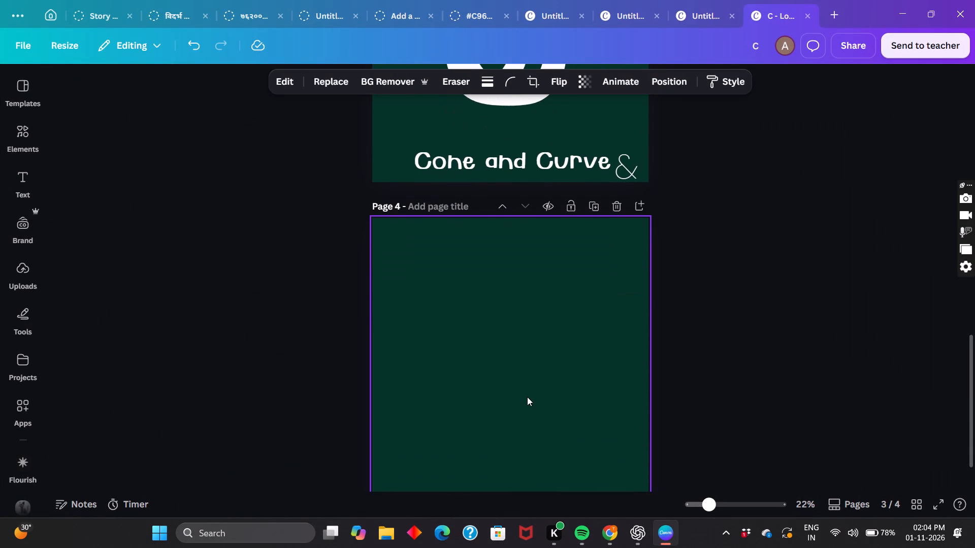
key("ctrl+v")
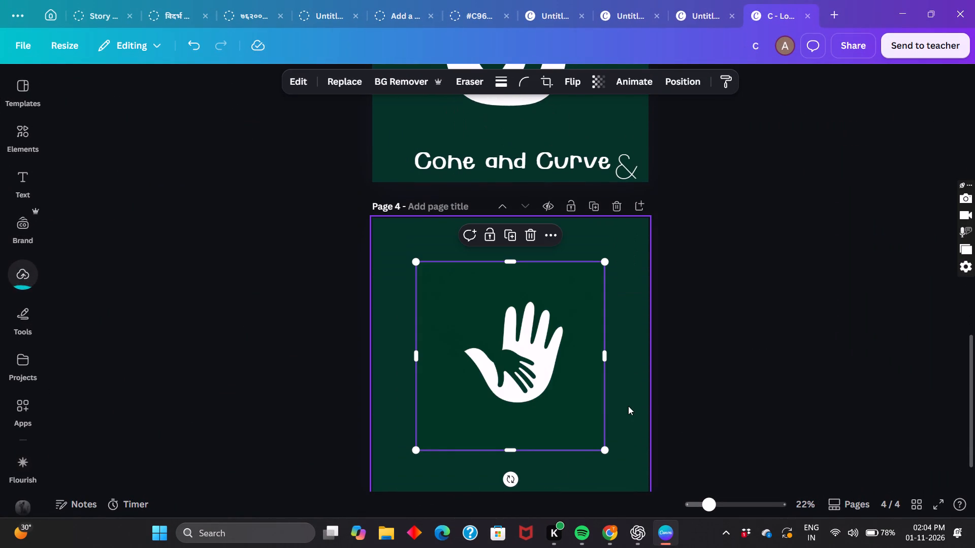
Remove the background from the nested-hands image on page 4.
left_click(627, 405)
scroll(627, 405, "down", 2)
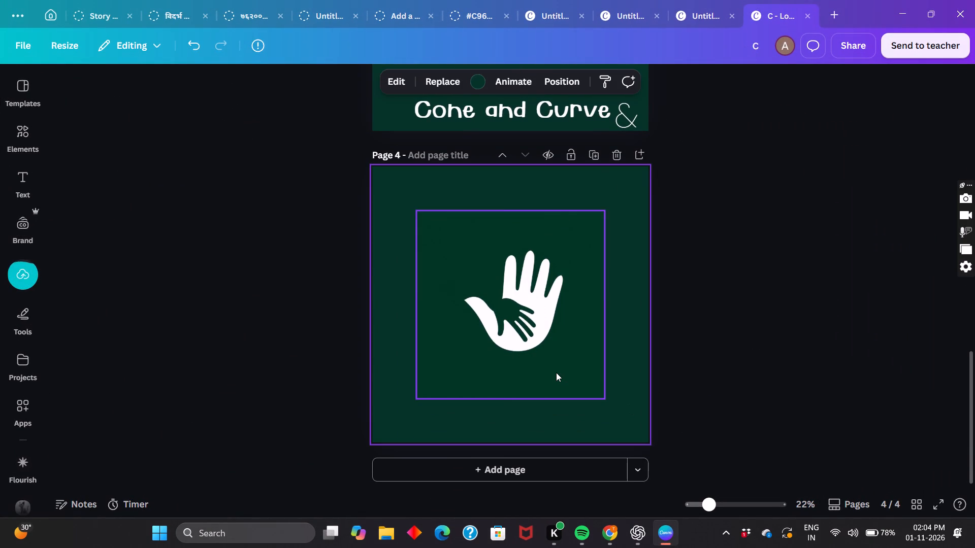
left_click(556, 372)
left_click(408, 83)
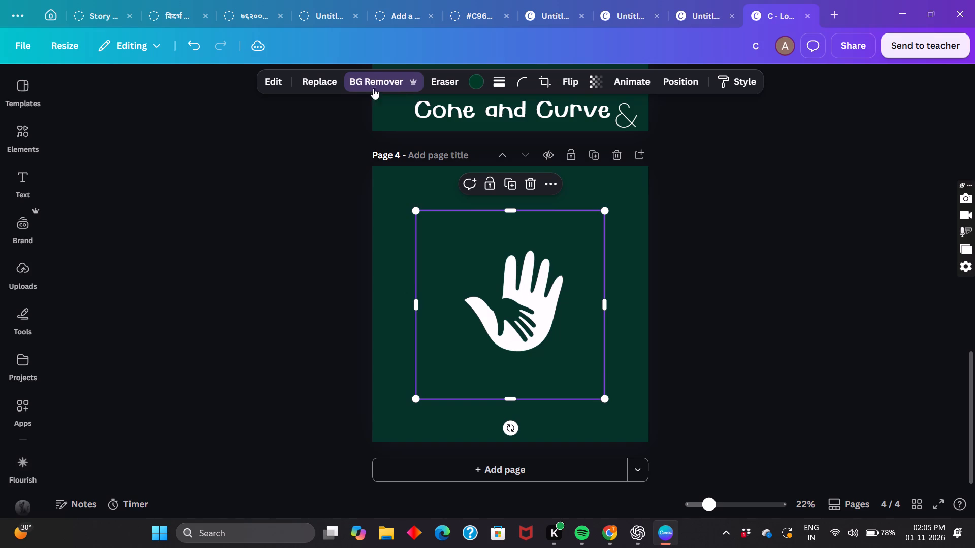
left_click(379, 282)
left_click(519, 297)
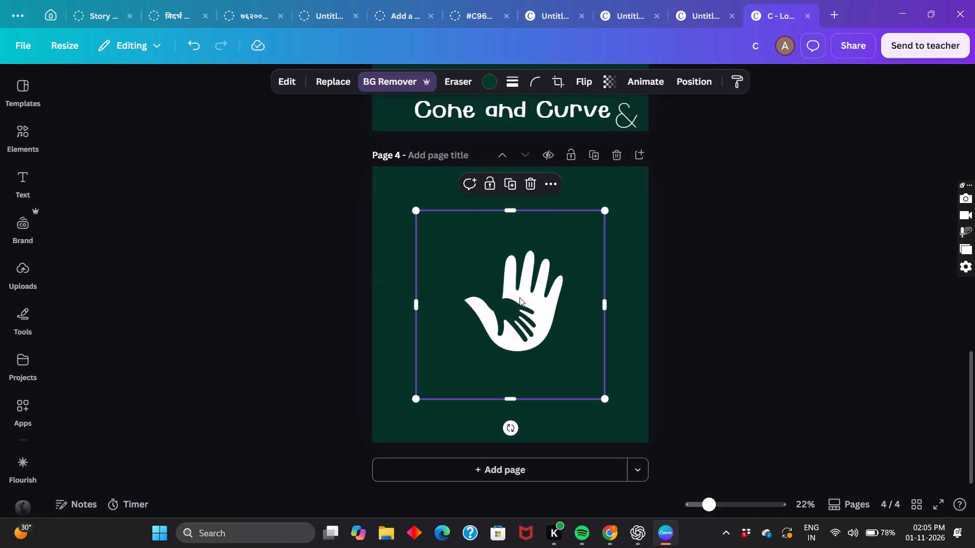
Crop the hands image on all four sides close to the hand's outline.
left_click_drag(414, 304, 446, 305)
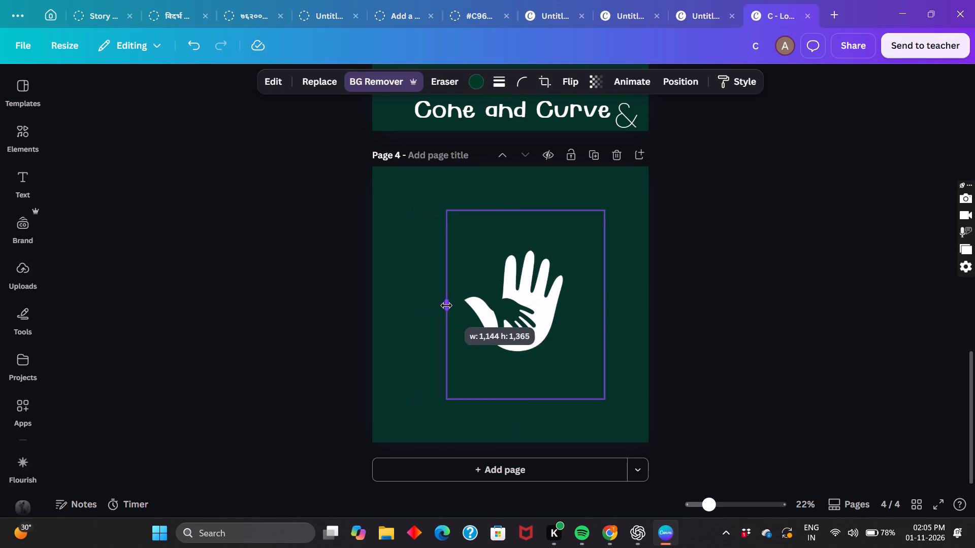
left_click_drag(446, 305, 457, 317)
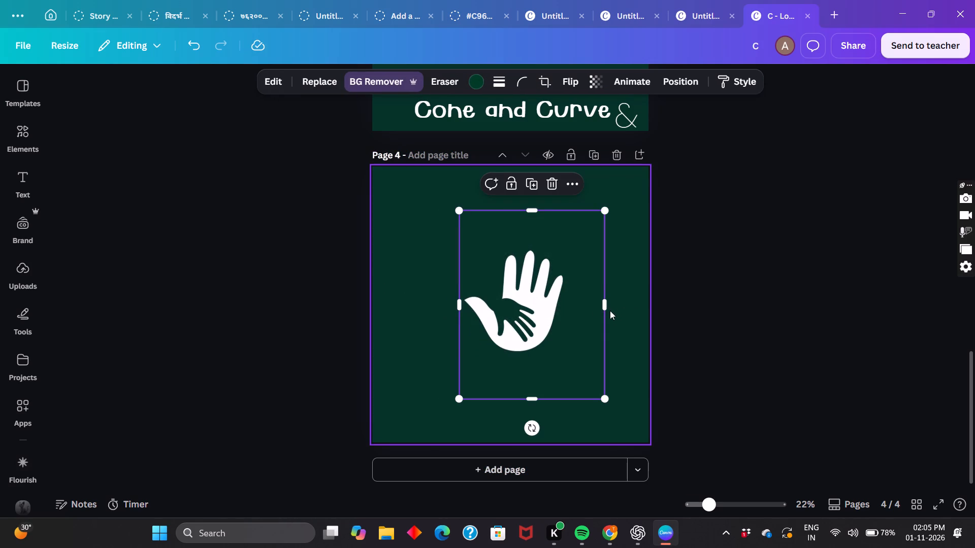
left_click_drag(607, 310, 571, 315)
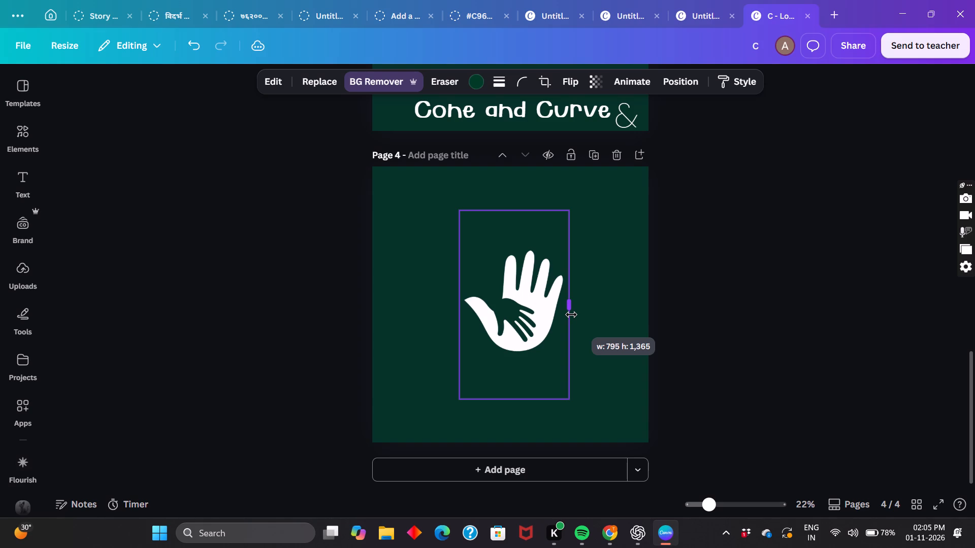
left_click_drag(571, 315, 570, 315)
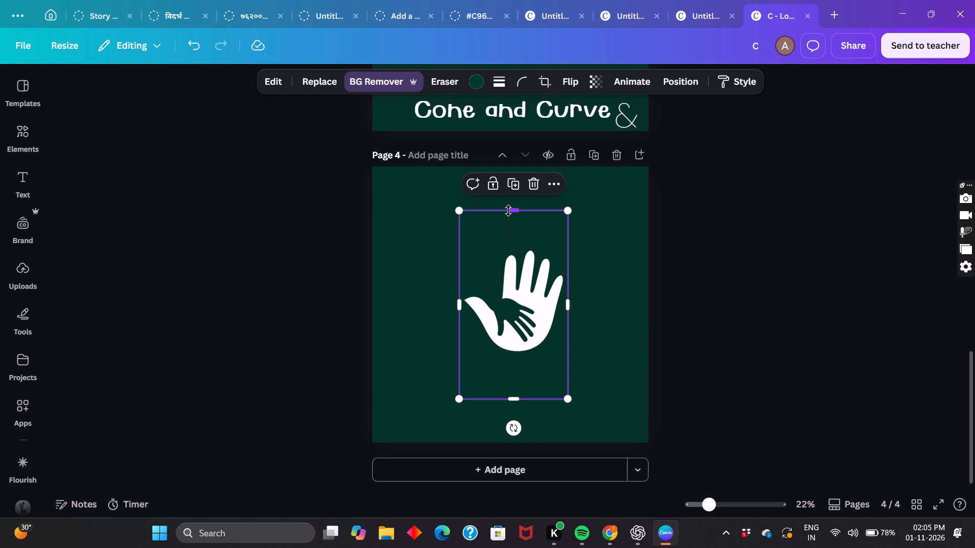
left_click_drag(508, 211, 510, 247)
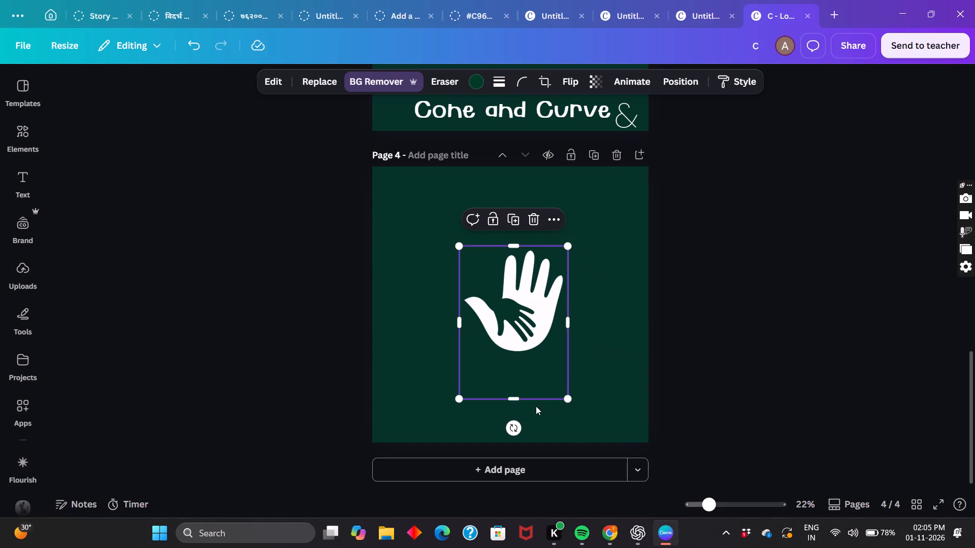
left_click_drag(516, 399, 513, 356)
Enlarge the cropped hands image and centre it on page 4.
left_click_drag(461, 246, 354, 190)
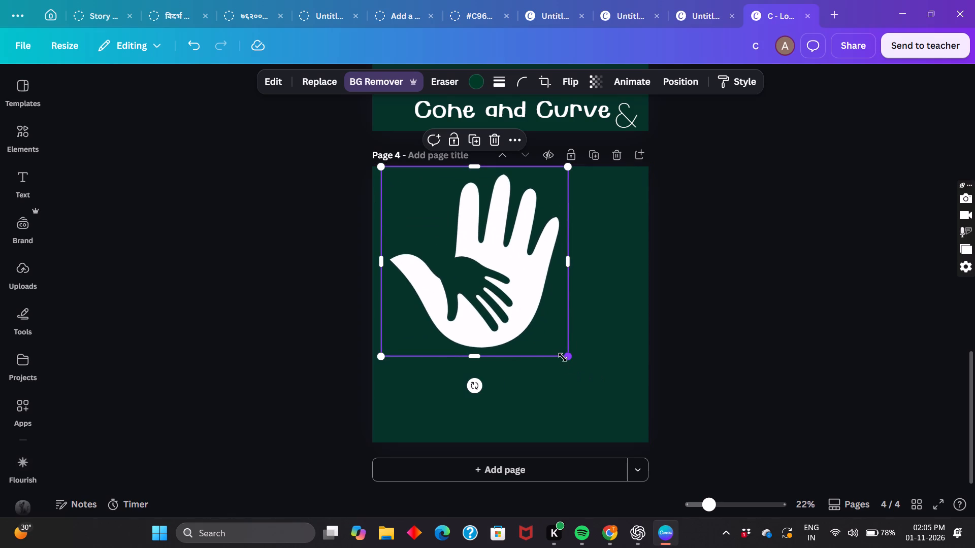
left_click_drag(544, 329, 580, 363)
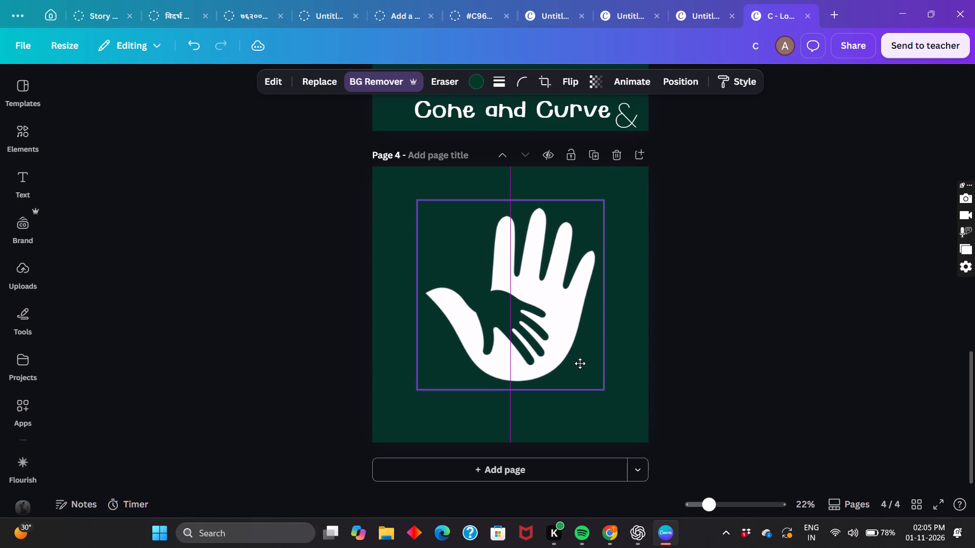
left_click_drag(580, 363, 578, 375)
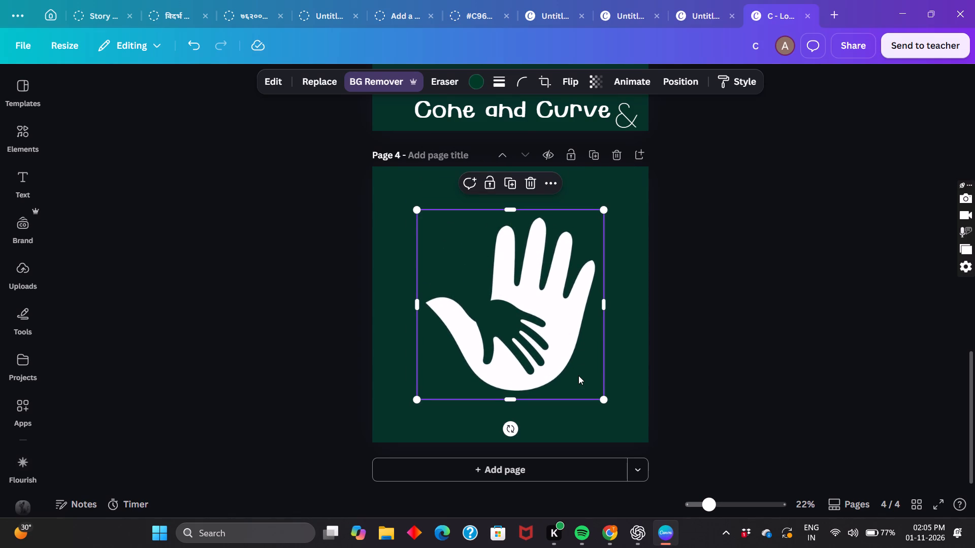
left_click(710, 394)
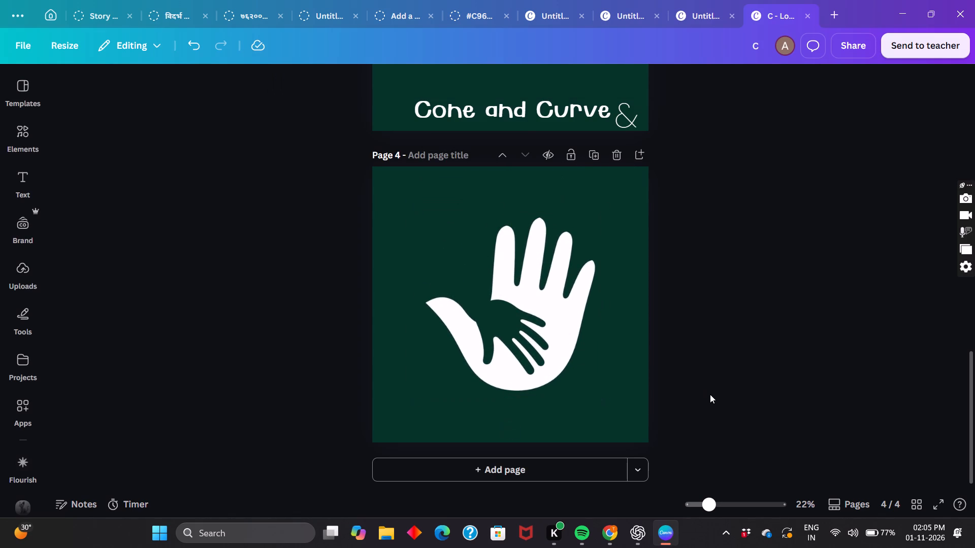
Duplicate page 3's main C monogram onto page 4, shrink it, and place it on the small dark hand's palm.
scroll(710, 394, "up", 3)
scroll(710, 394, "down", 1)
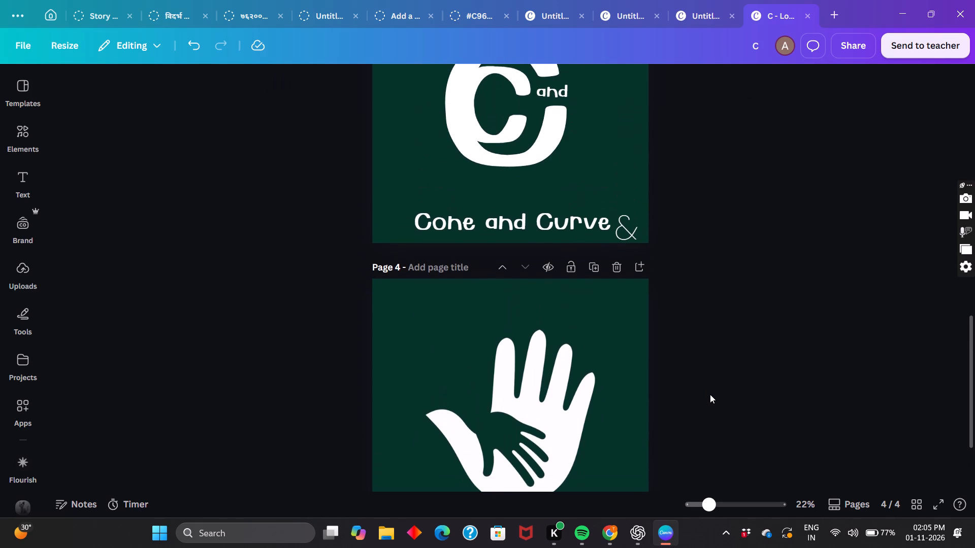
left_click_drag(490, 98, 490, 140)
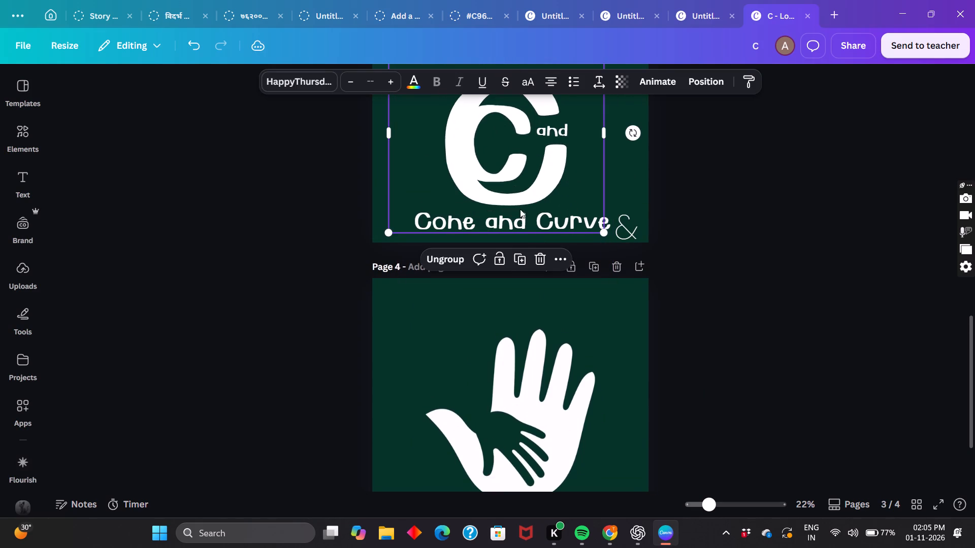
left_click(518, 260)
left_click_drag(517, 166, 527, 415)
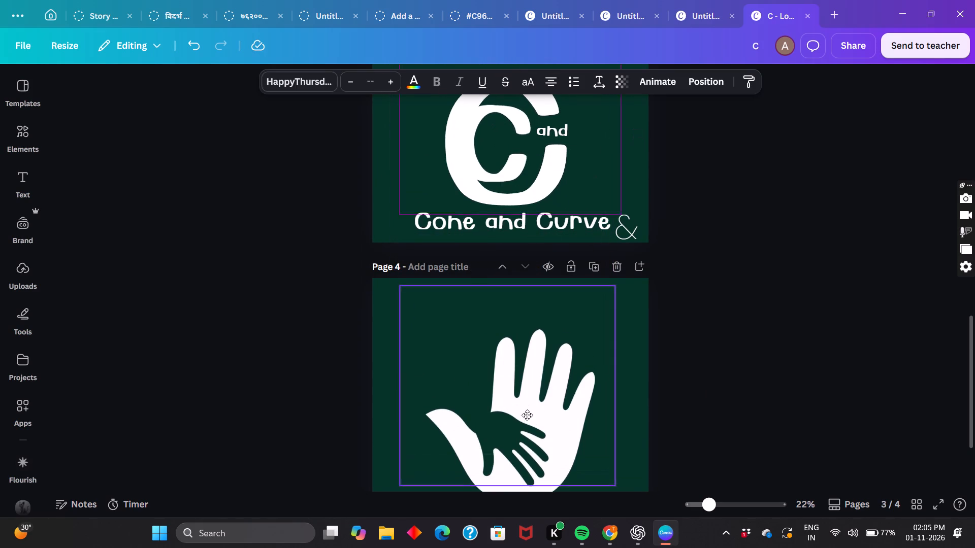
scroll(527, 415, "down", 2)
left_click_drag(398, 170, 556, 337)
left_click_drag(583, 352, 526, 336)
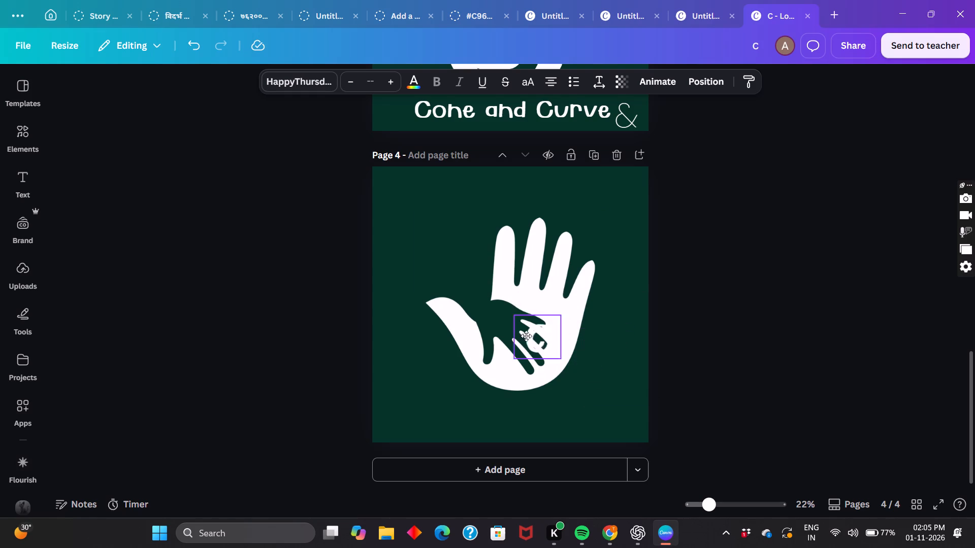
left_click_drag(526, 336, 491, 320)
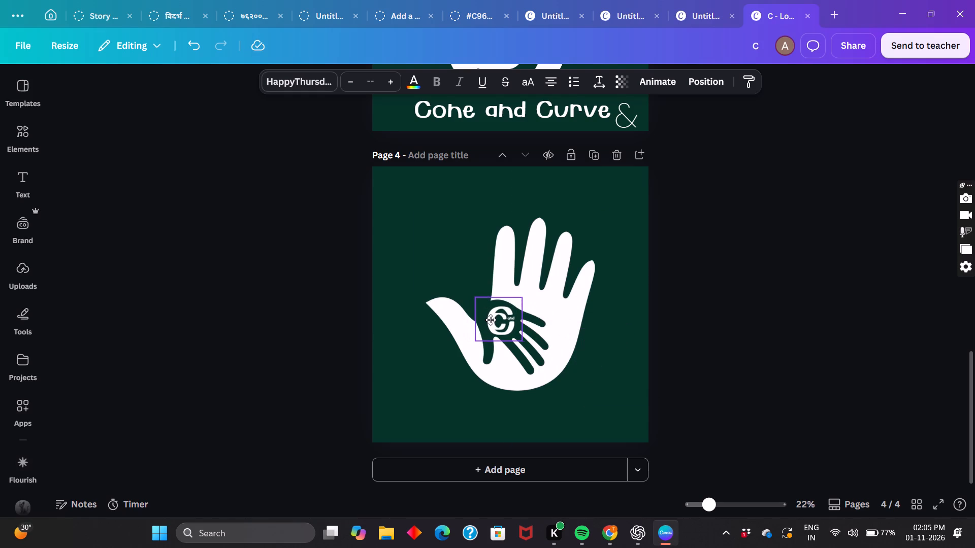
left_click_drag(491, 320, 490, 320)
Shrink the monogram copy slightly further and recentre it within the small dark hand's palm on page 4.
left_click(654, 351)
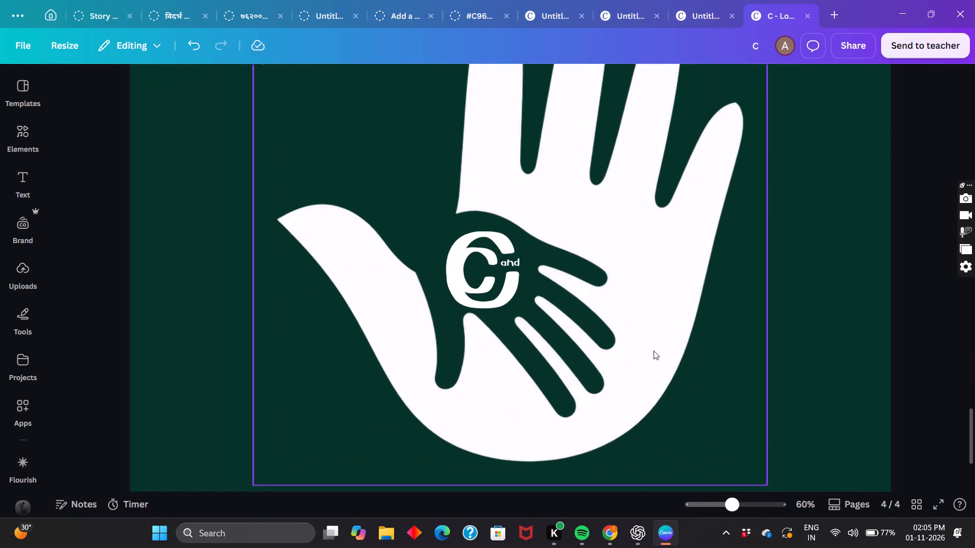
left_click(474, 279)
left_click_drag(539, 324, 519, 310)
left_click_drag(473, 263, 477, 270)
left_click(761, 358)
left_click(825, 369)
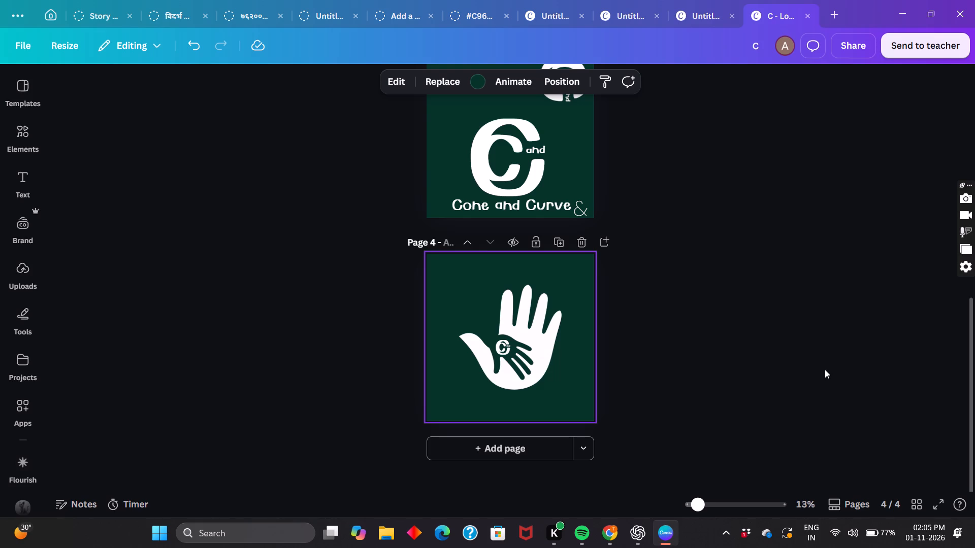
Move page 3's main monogram up and slightly left, leaving clear space above the "Cone and Curve" wordmark.
left_click(557, 151)
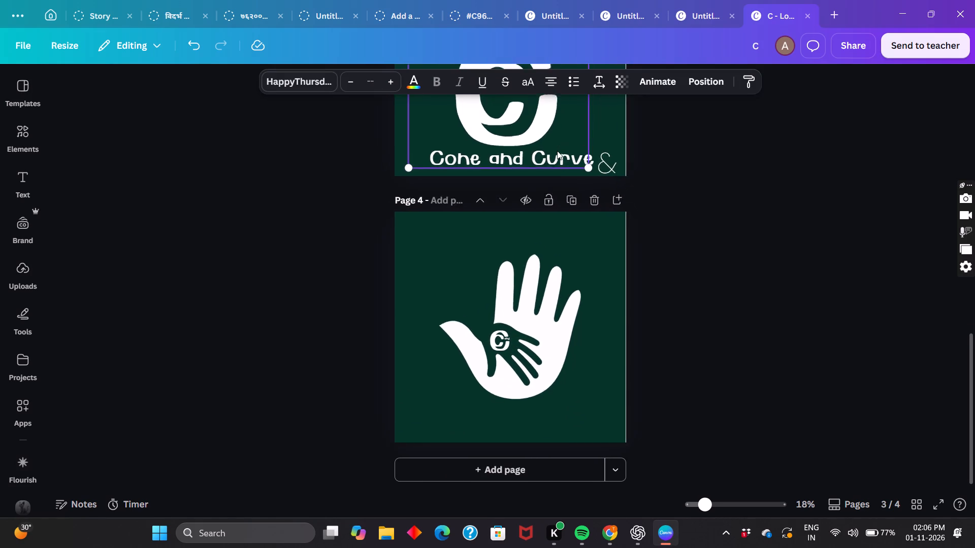
left_click_drag(537, 187, 522, 163)
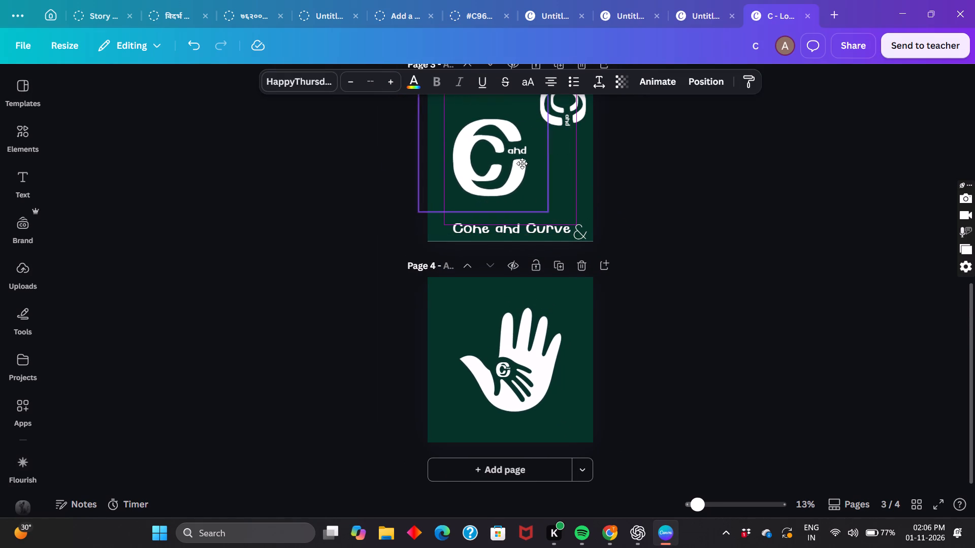
left_click_drag(522, 163, 525, 164)
left_click(516, 221)
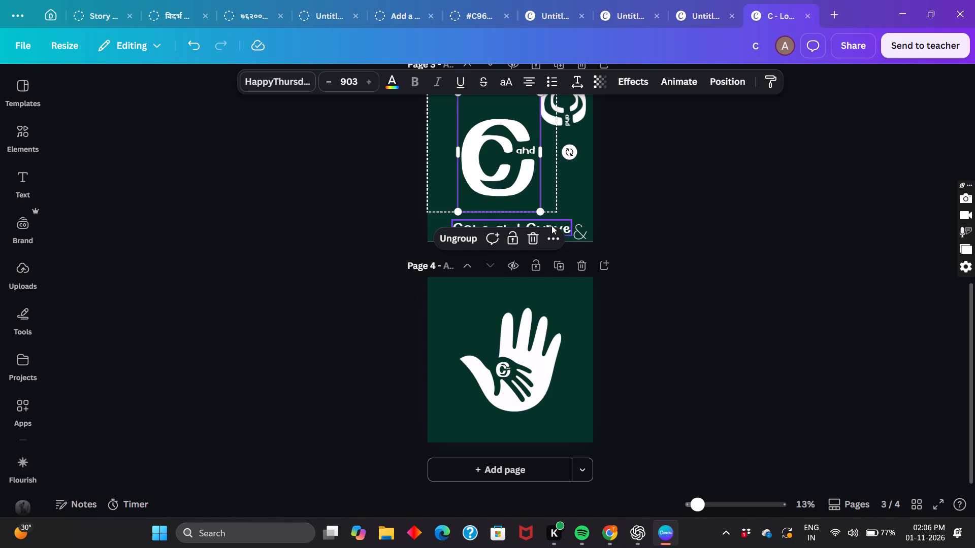
Duplicate the "Cone and Curve" wordmark from page 3 and place the copy centred beneath the hand on page 4.
left_click(551, 225)
left_click(510, 194)
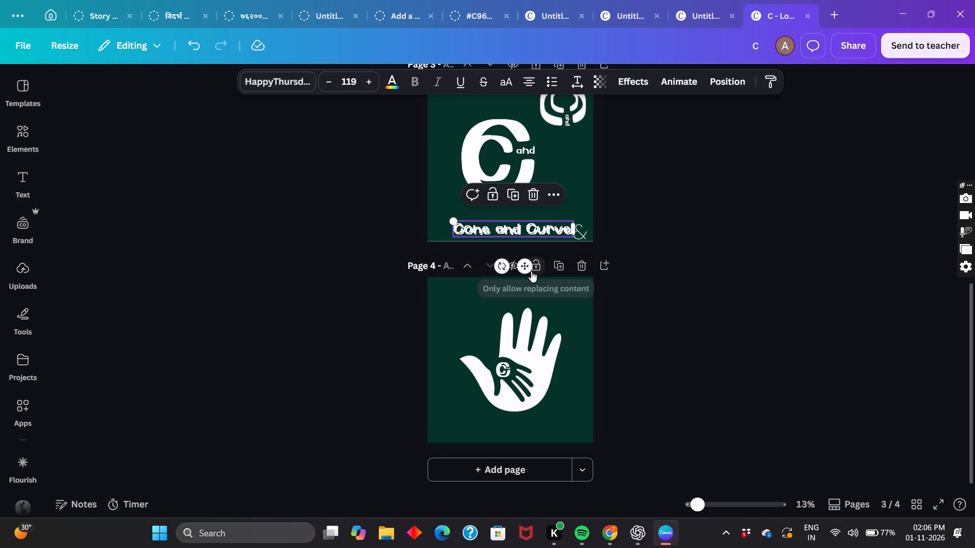
left_click_drag(524, 263, 523, 453)
left_click(523, 453)
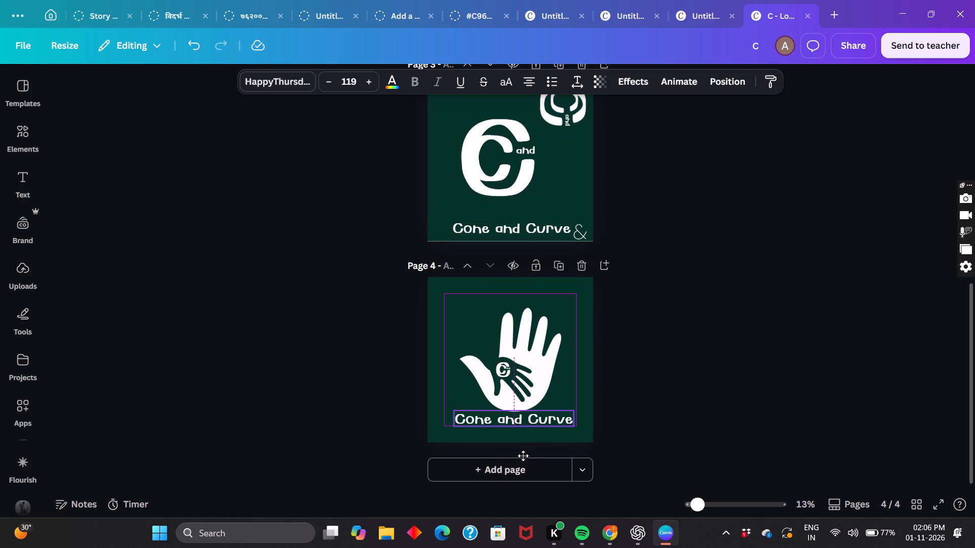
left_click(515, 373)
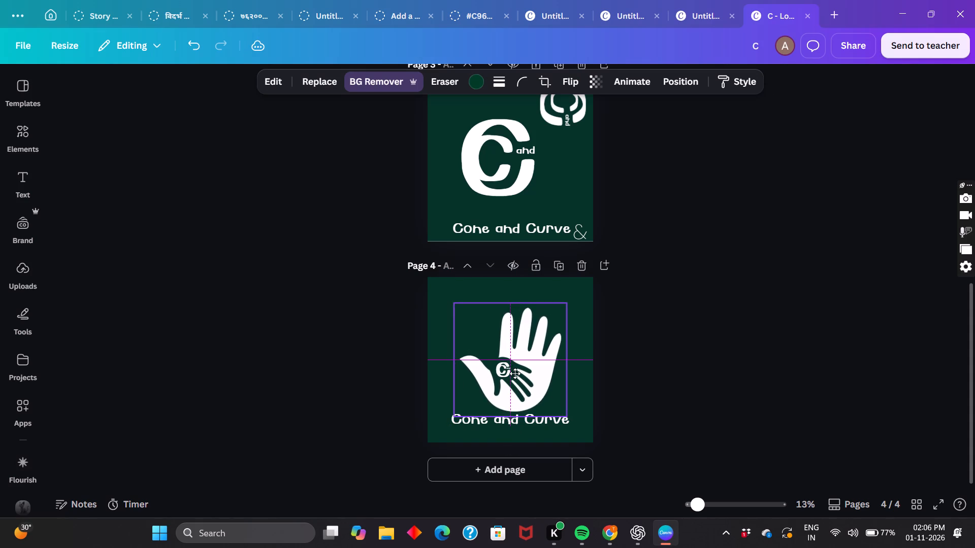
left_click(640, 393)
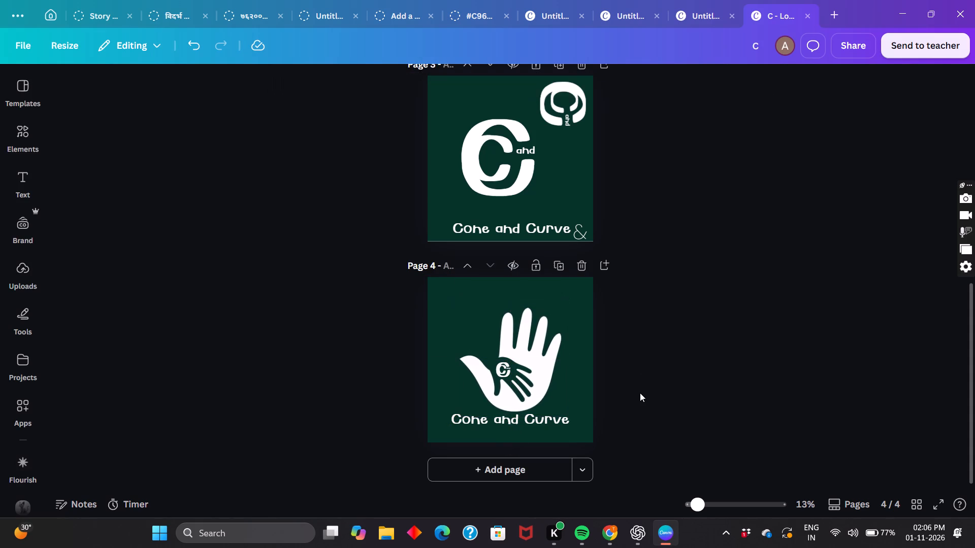
Copy the word "Curve" from the page 4 wordmark and paste it as a separate text on the same page.
double_click(587, 432)
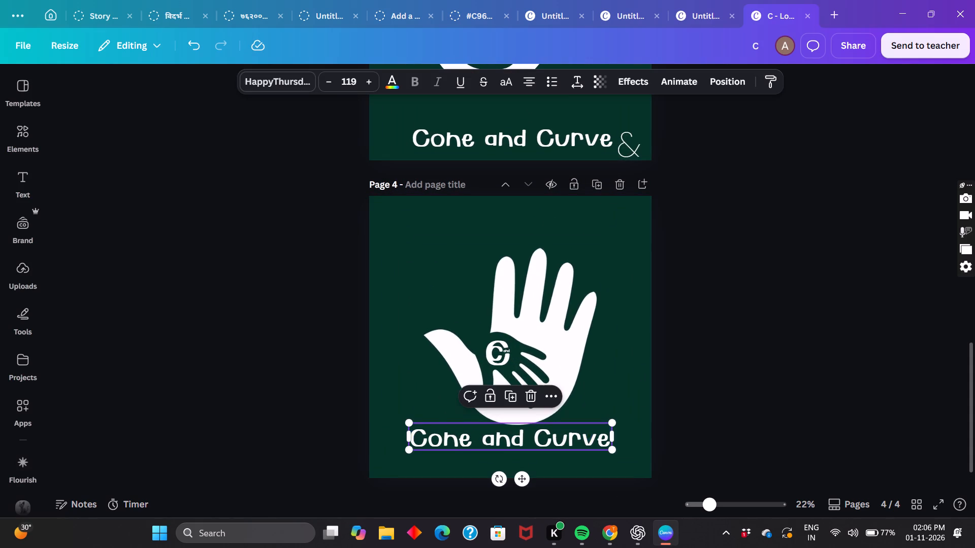
triple_click(587, 432)
left_click(587, 432)
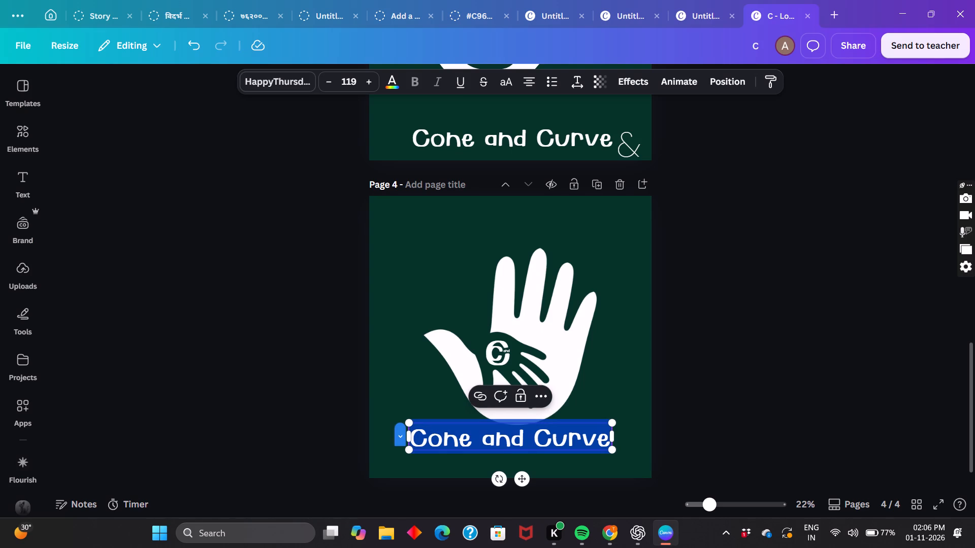
double_click(587, 432)
key("ctrl+c")
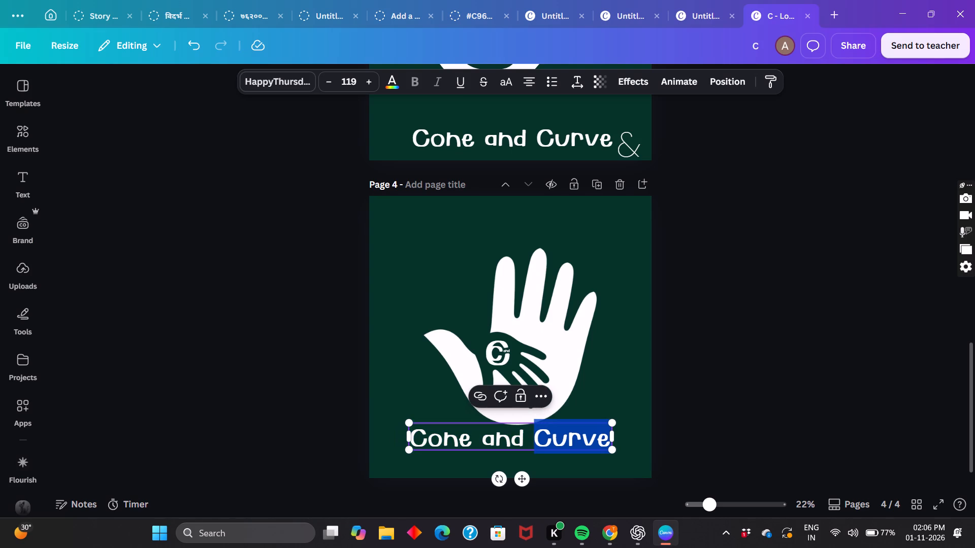
left_click(635, 280)
key("ctrl+v")
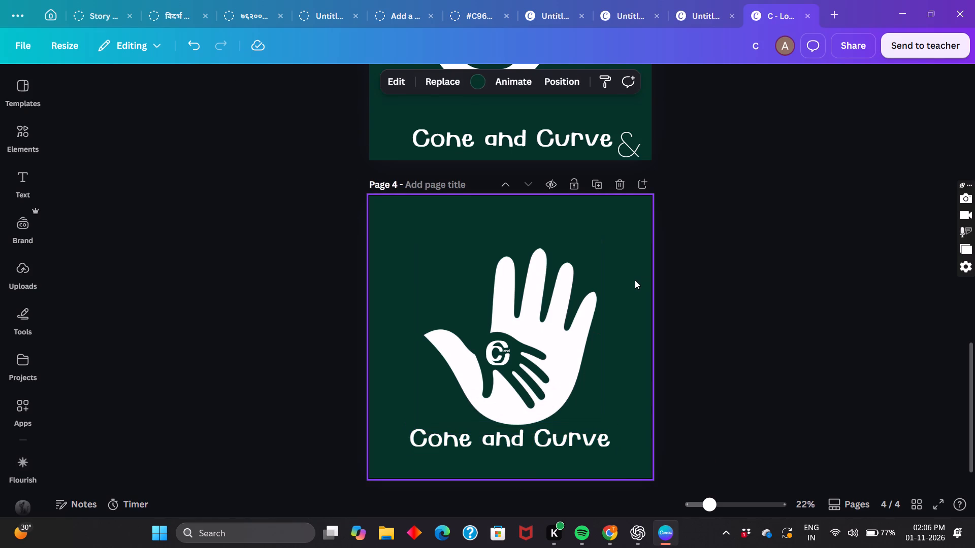
Enlarge the pasted "Curve" text to size 170 and set its font to HappyThursday TH.
left_click_drag(504, 336, 499, 333)
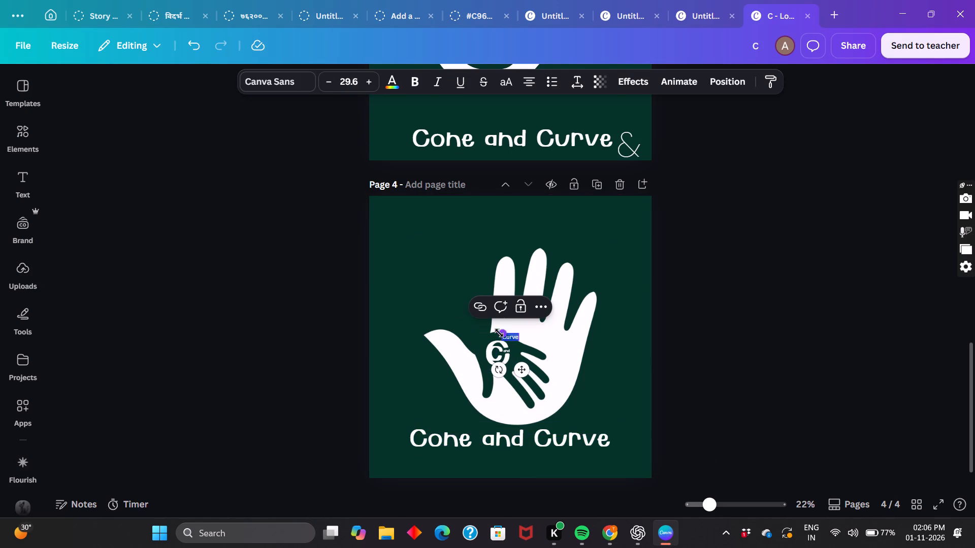
left_click_drag(499, 333, 433, 296)
left_click(275, 87)
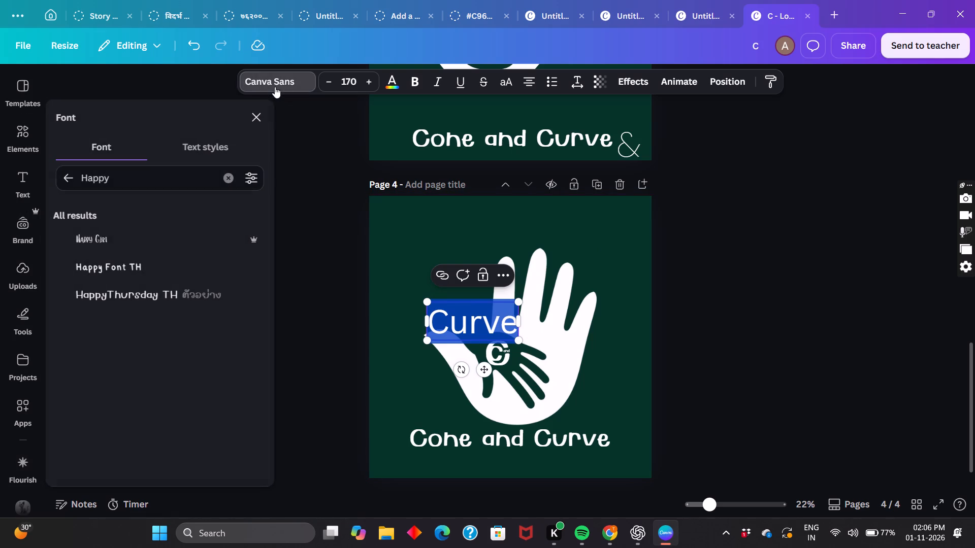
left_click(123, 297)
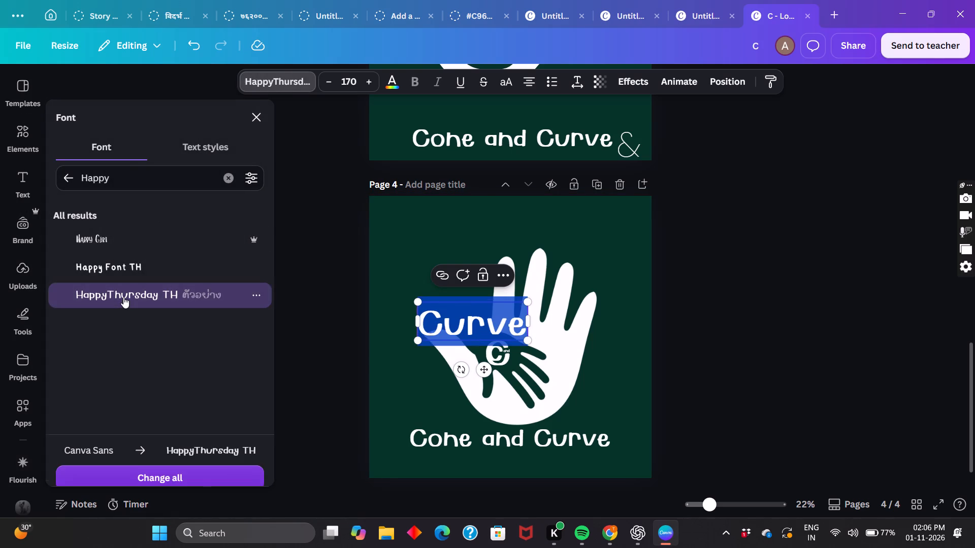
Shrink the separate "Curve" text to size 48.9 and place it beside the C monogram on the small dark hand.
left_click_drag(416, 300, 465, 322)
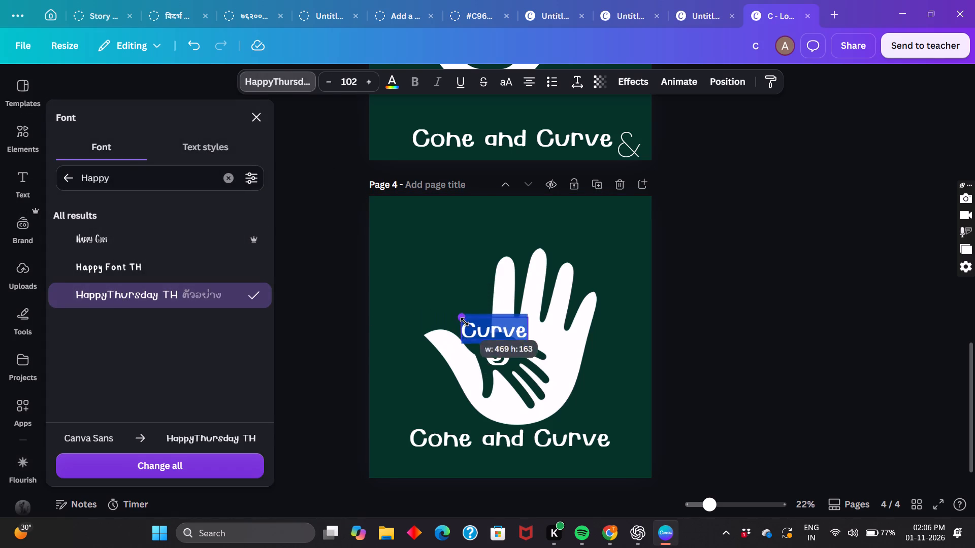
left_click_drag(465, 322, 489, 335)
left_click_drag(528, 370, 561, 416)
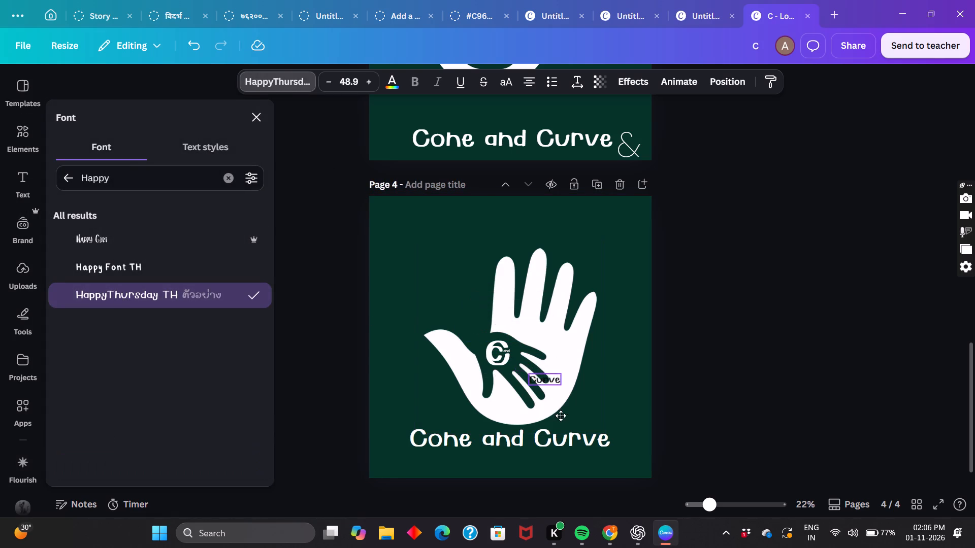
left_click_drag(561, 416, 543, 393)
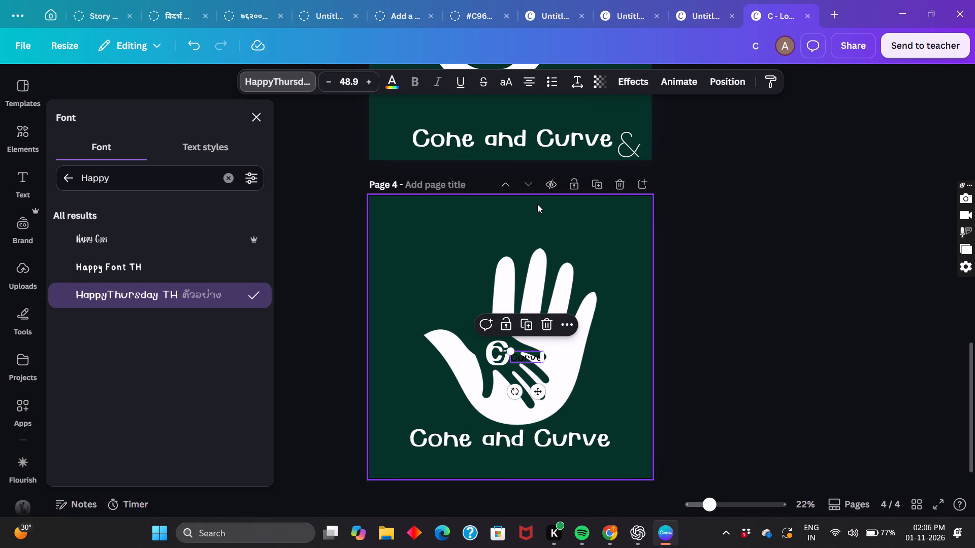
Colour the small "Curve" text beside the monogram white (#ffffff).
left_click(396, 83)
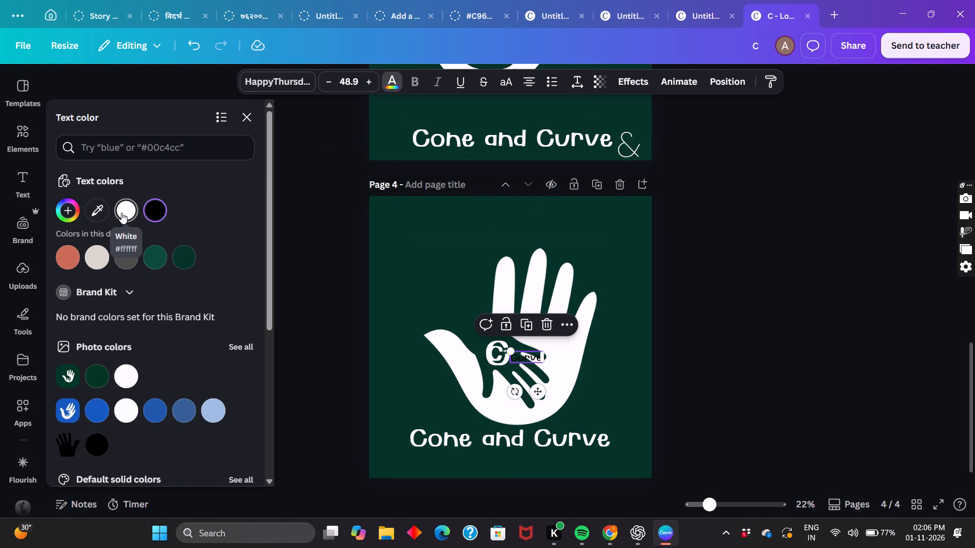
left_click(121, 212)
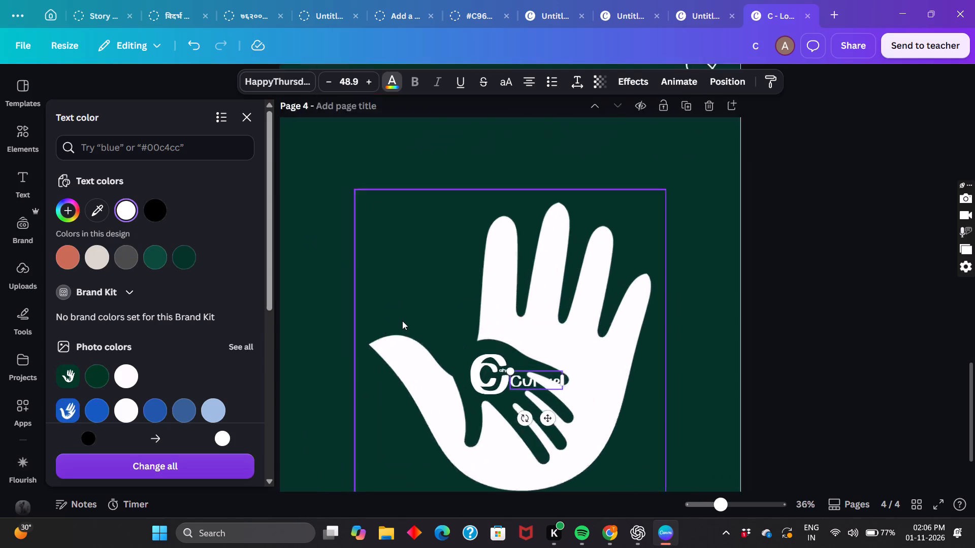
Remove the "C" from the small text so it reads "urve", reduce it to size 27, and place it against the monogram's right edge, just below "and".
scroll(402, 321, "down", 1)
scroll(402, 321, "left", 3)
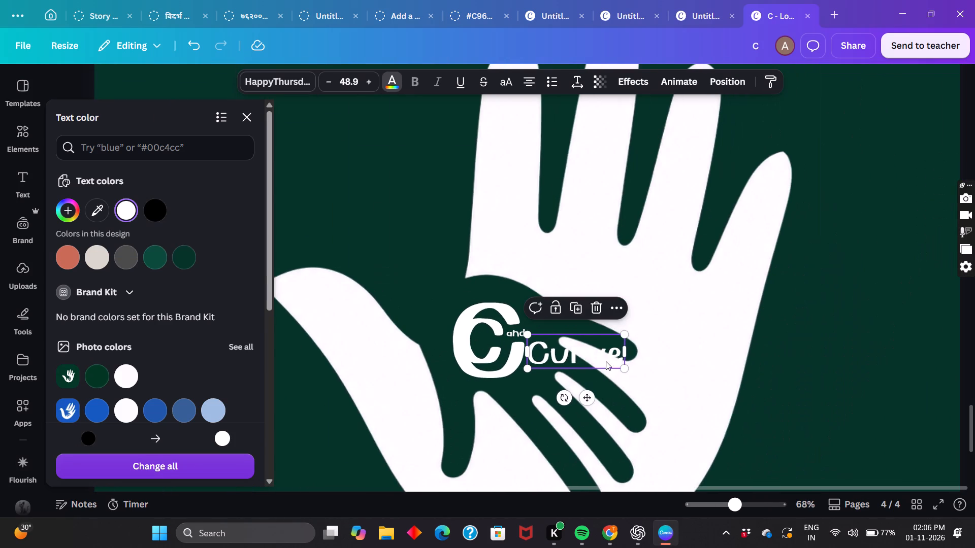
double_click(551, 353)
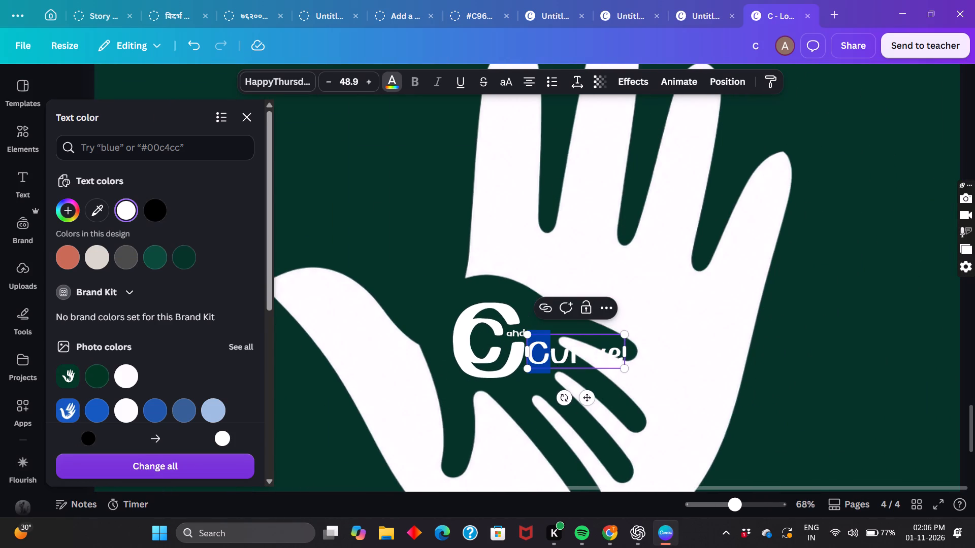
key("BackSpace")
left_click_drag(615, 329, 586, 353)
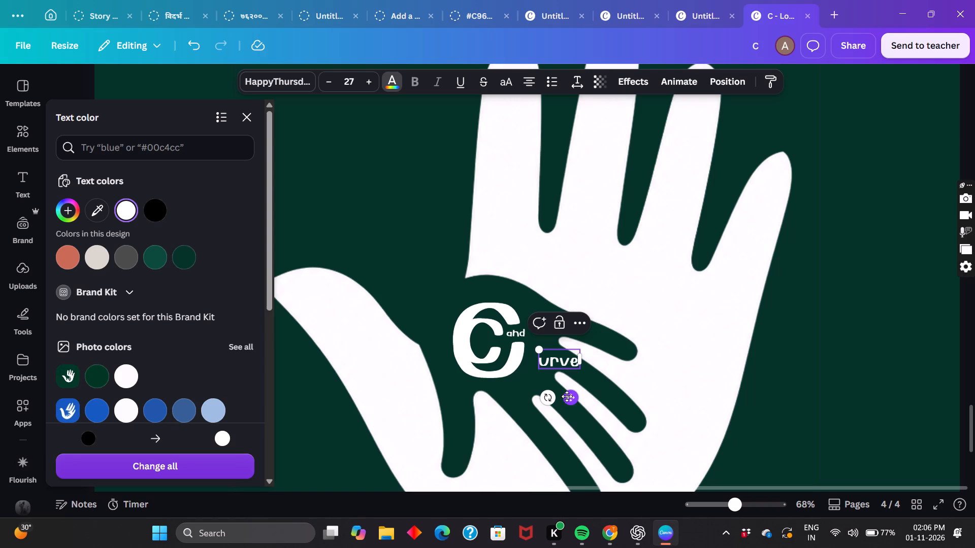
left_click_drag(567, 396, 554, 384)
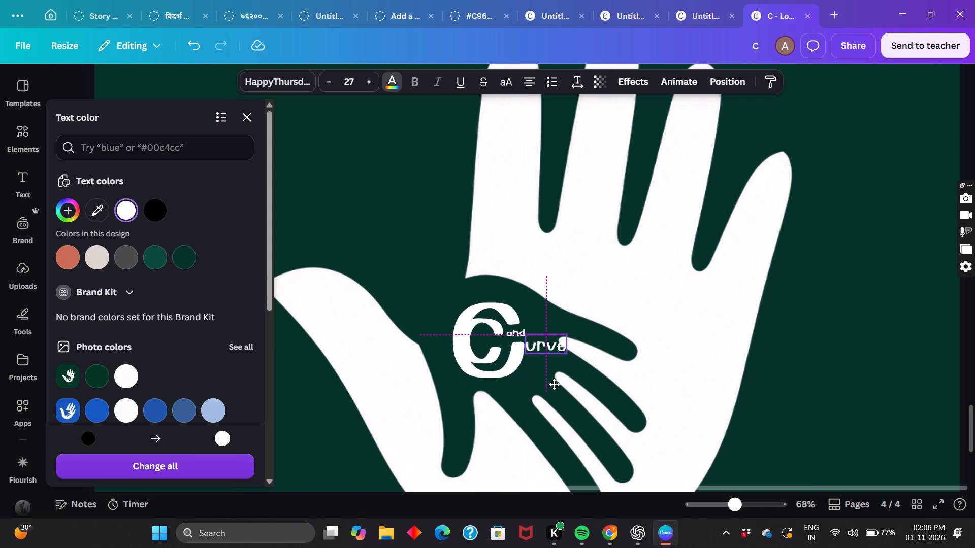
left_click_drag(554, 384, 555, 384)
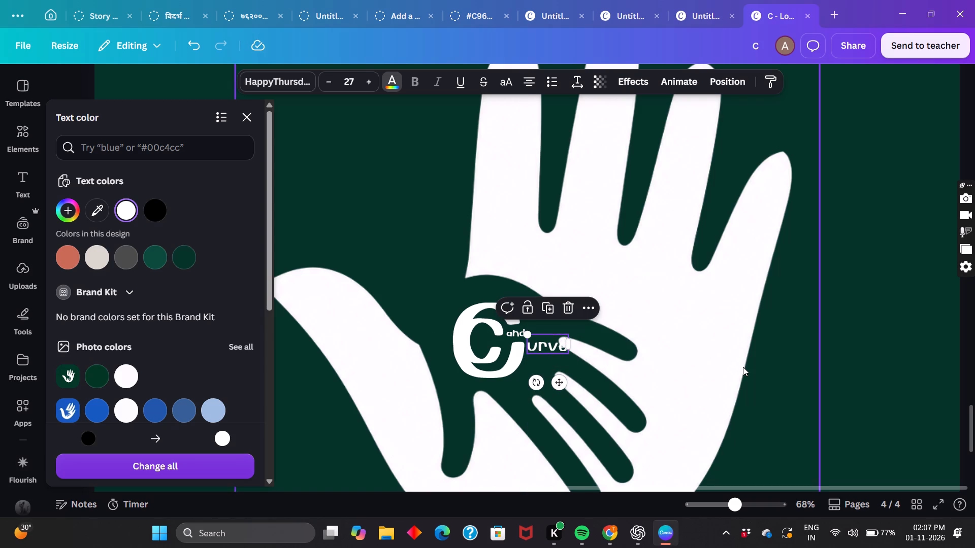
Duplicate the "urve" text, place the copy beneath it, and replace its content with "one" copied from the page 4 wordmark.
scroll(743, 367, "down", 3)
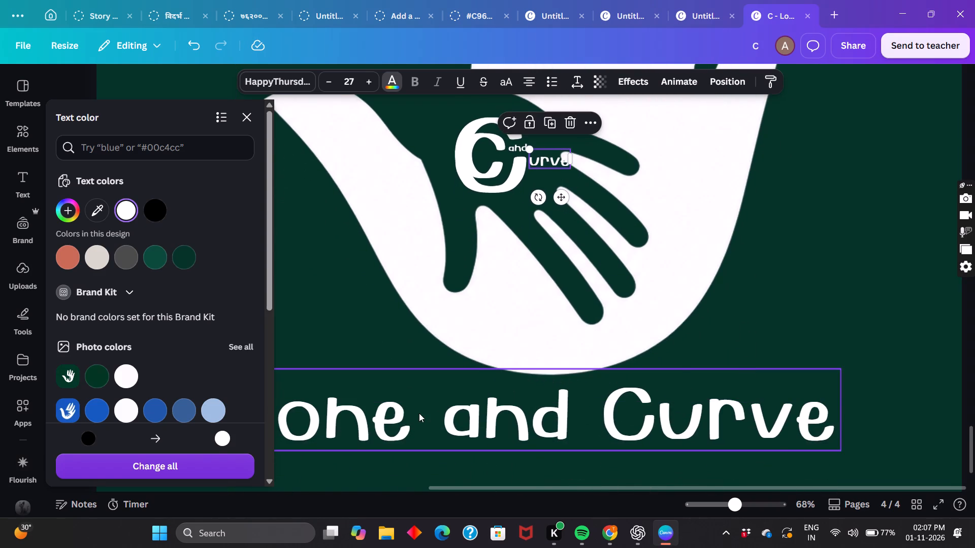
scroll(414, 413, "right", 1)
double_click(414, 413)
left_click(414, 413)
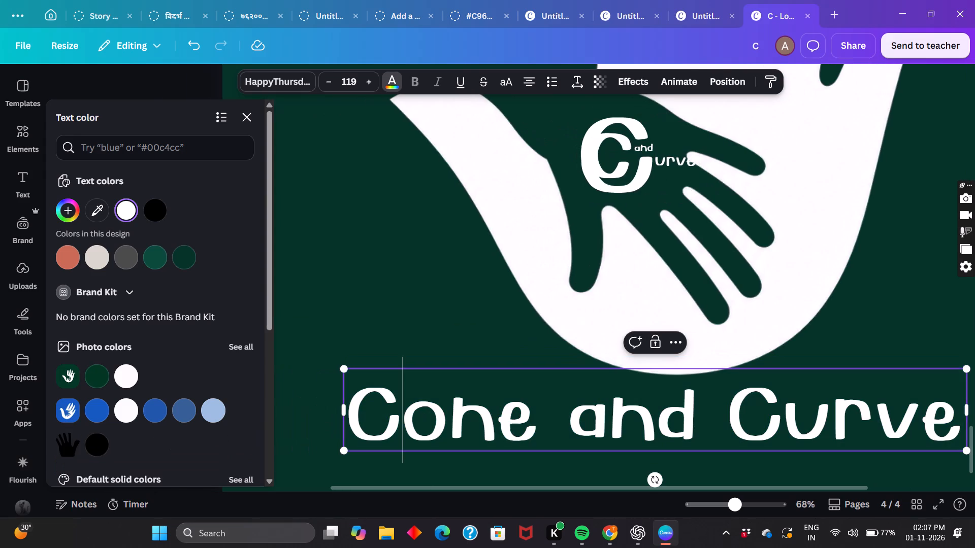
left_click_drag(412, 413, 524, 425)
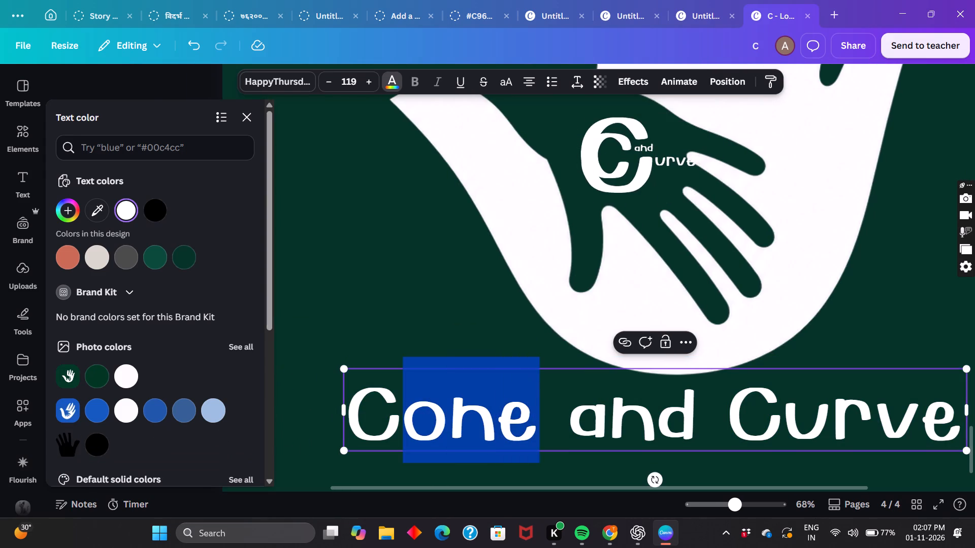
key("ctrl+c")
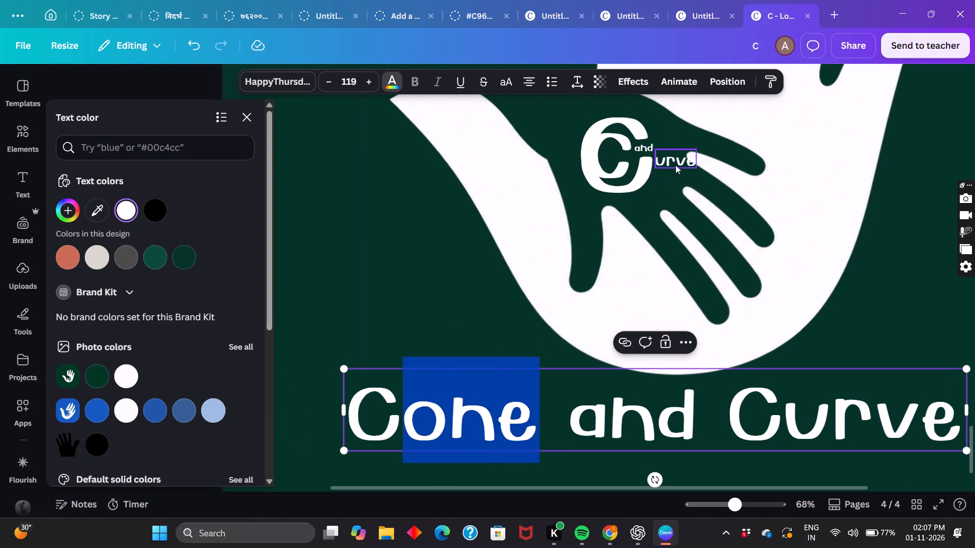
left_click(675, 165)
left_click(673, 125)
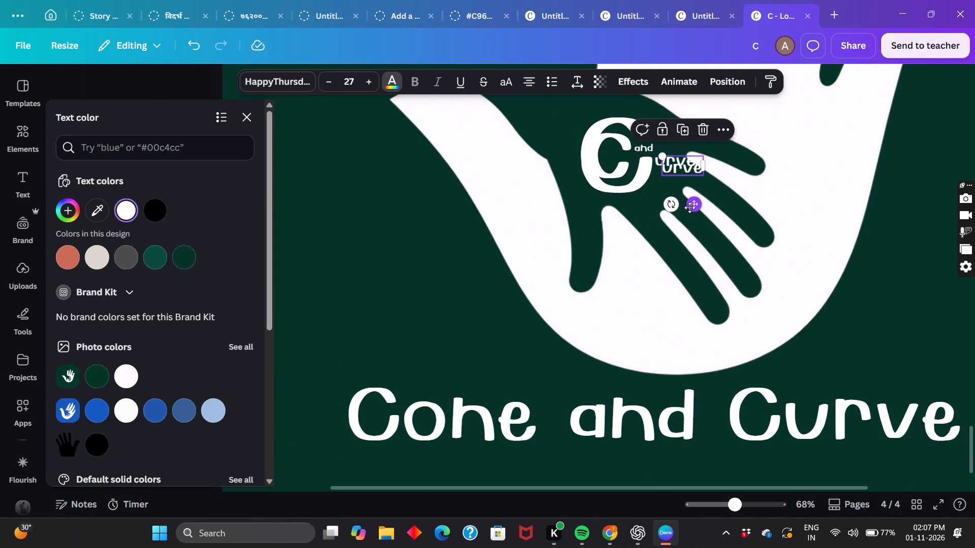
left_click_drag(690, 208, 668, 228)
double_click(666, 186)
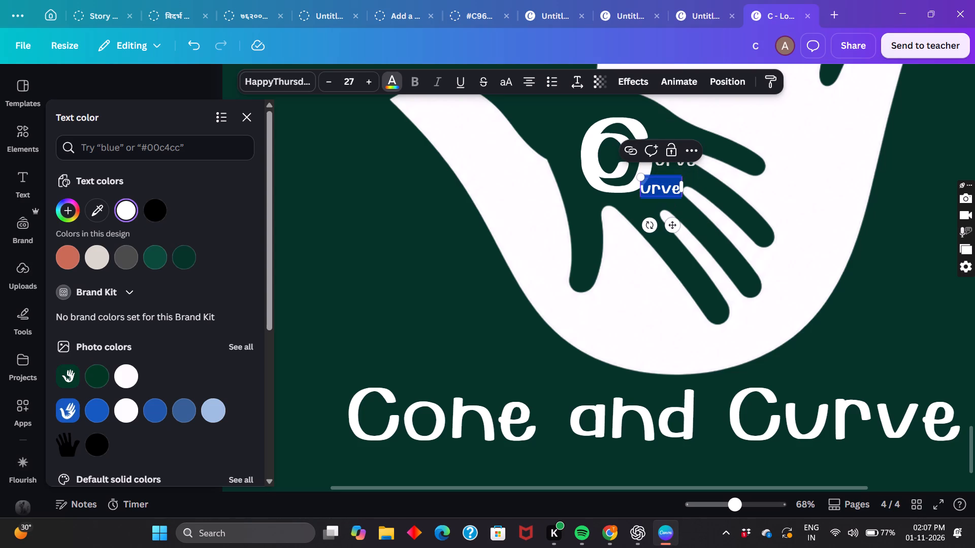
key("ctrl+v")
Move "urve" up beside the monogram's upper right and place "one" just below it, to the right of "and".
scroll(679, 188, "up", 1)
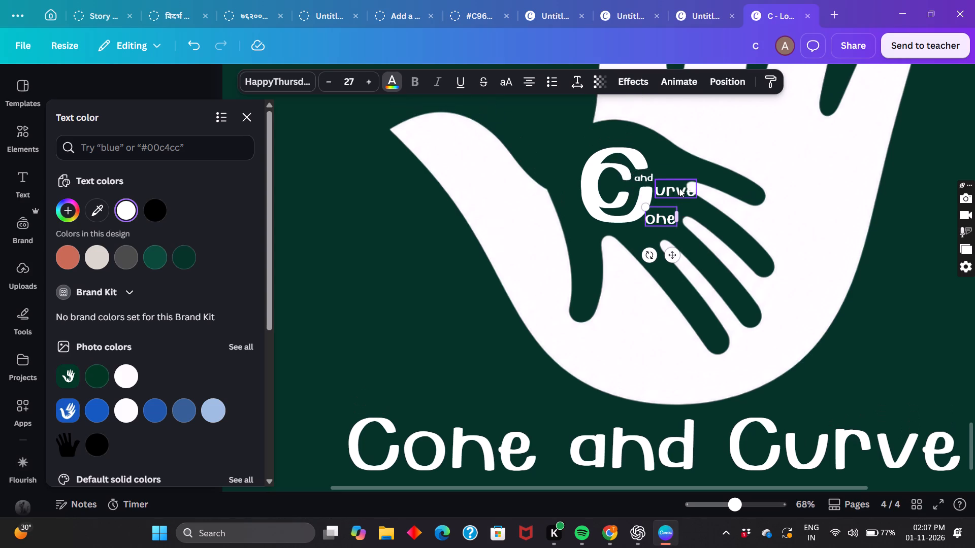
left_click_drag(679, 194, 654, 195)
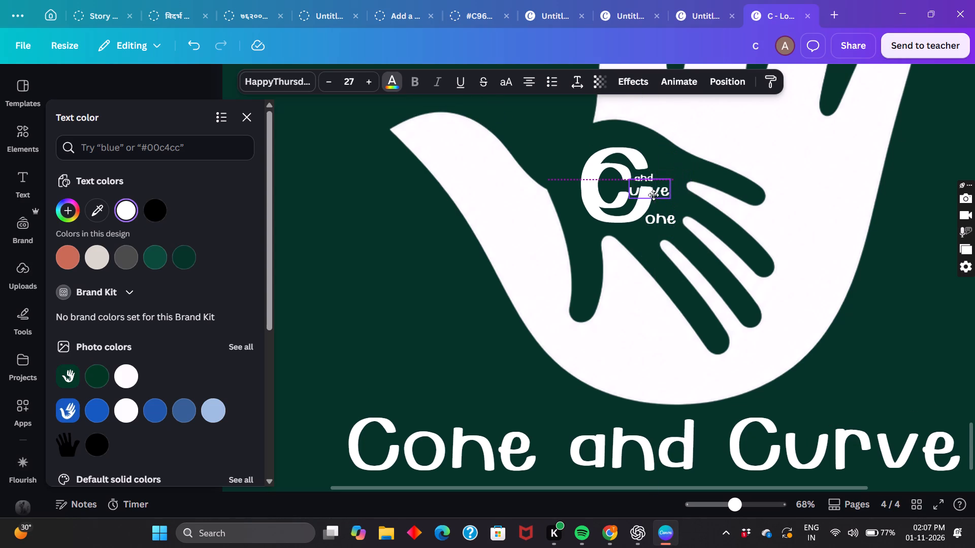
left_click_drag(654, 195, 685, 170)
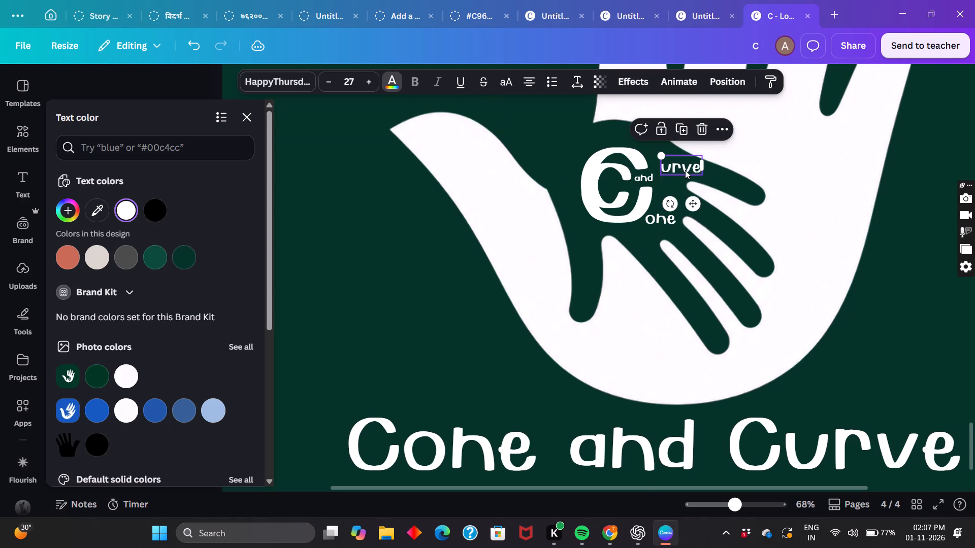
left_click_drag(656, 218, 664, 192)
left_click(891, 240)
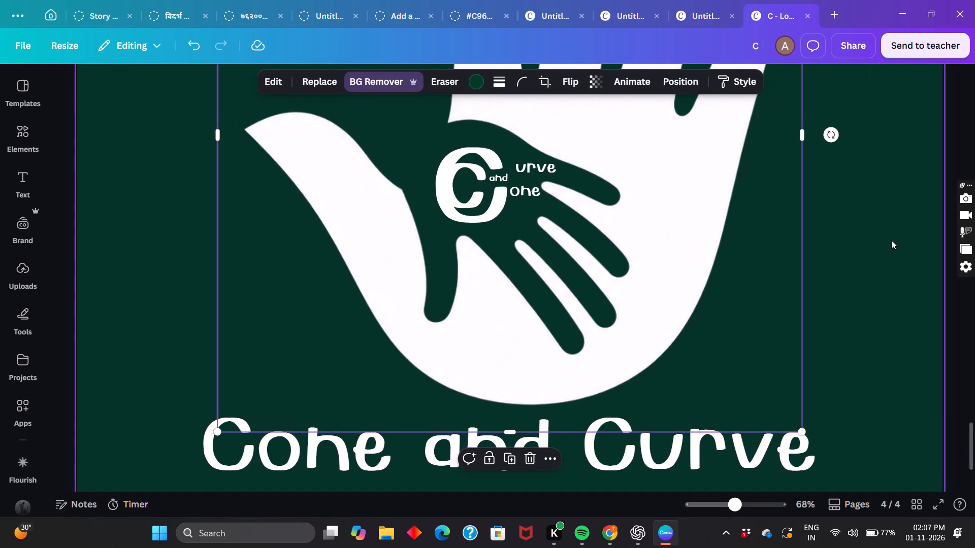
Reduce the small "urve" text to size 11.6 and place it over the monogram's lower opening, just below "and".
scroll(891, 240, "up", 1)
scroll(891, 240, "right", 1)
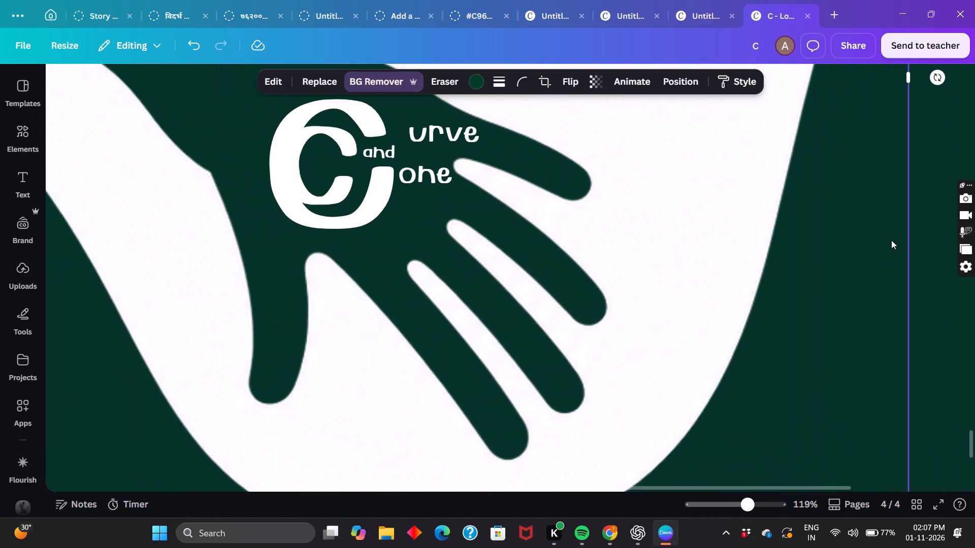
scroll(891, 240, "right", 1)
left_click(468, 134)
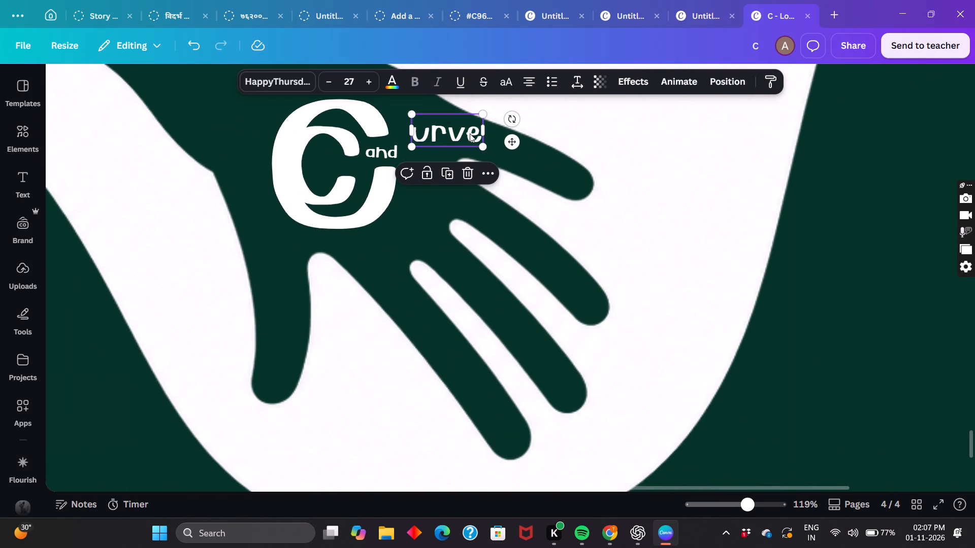
left_click_drag(483, 114, 457, 131)
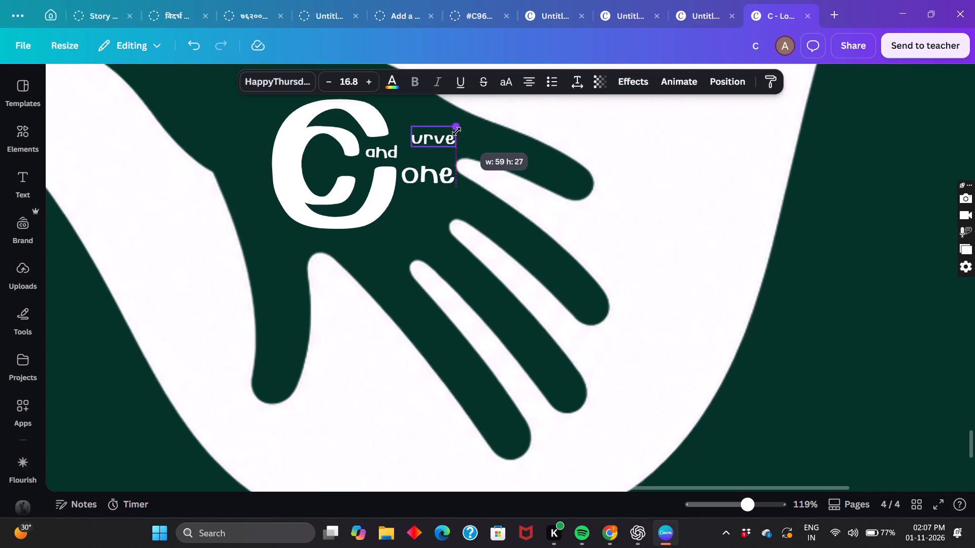
left_click_drag(457, 131, 444, 137)
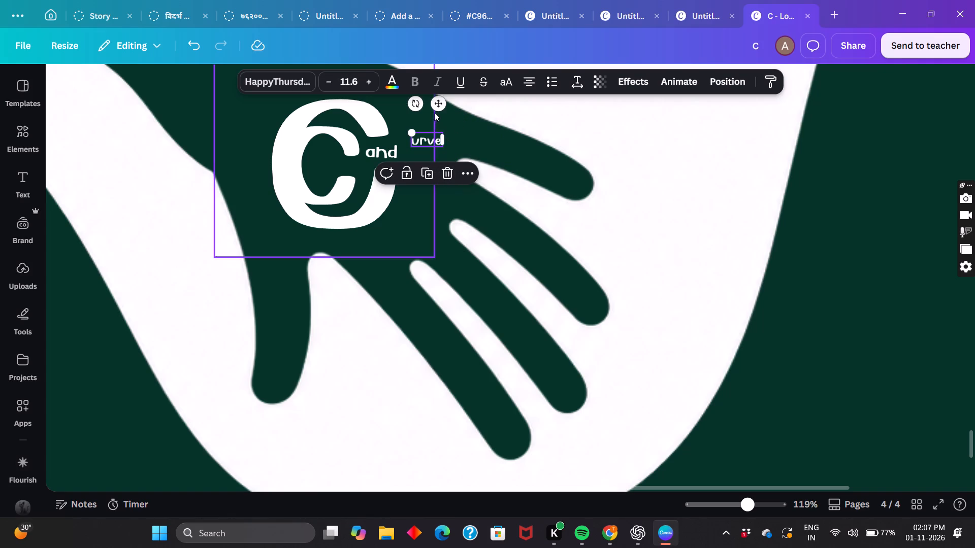
left_click_drag(435, 109, 378, 150)
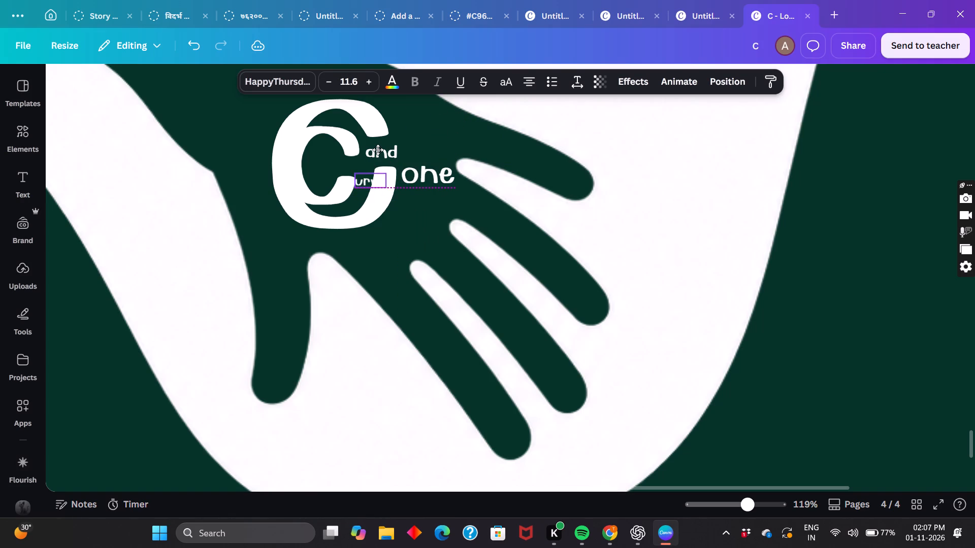
left_click_drag(378, 150, 378, 148)
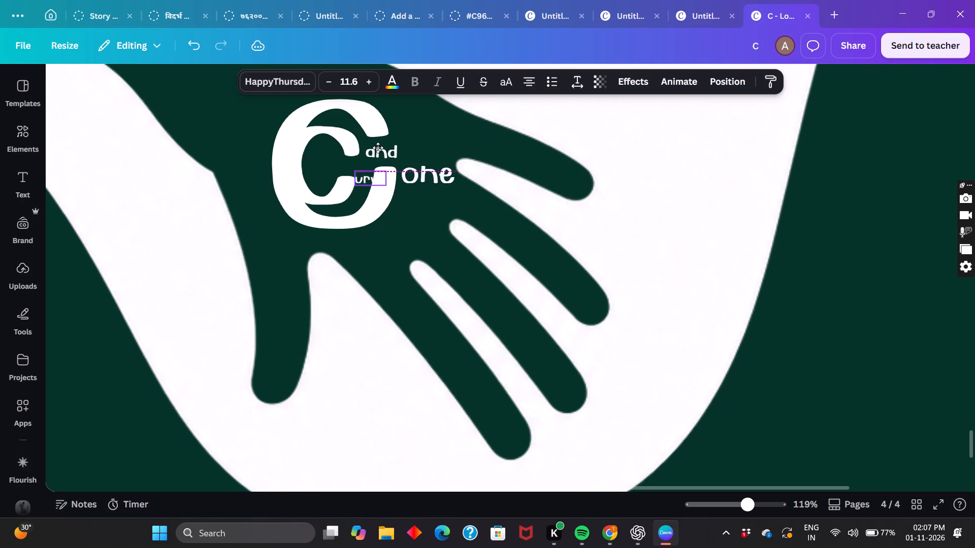
left_click_drag(378, 148, 379, 149)
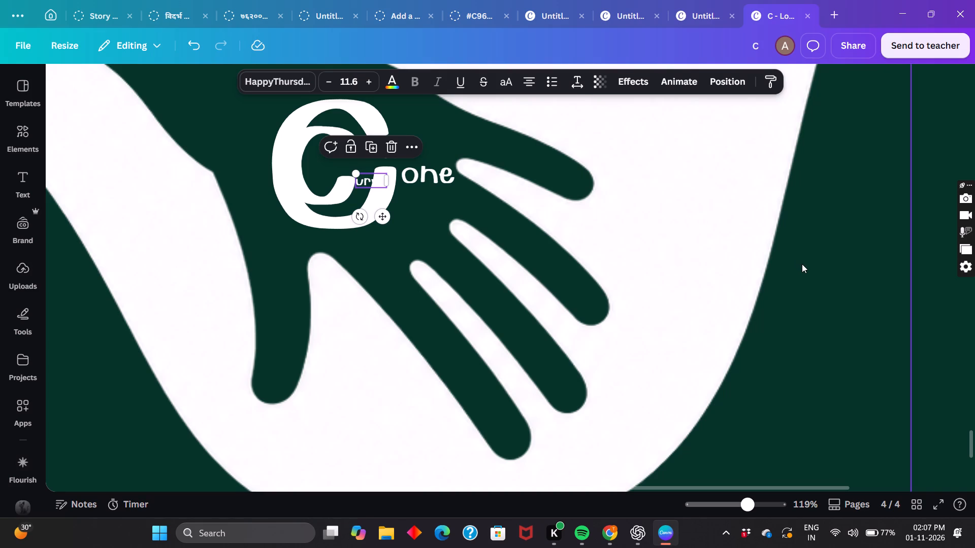
Enlarge the "urve" text inside the monogram to size 12.9 and nudge it slightly upward.
left_click(802, 264)
scroll(802, 264, "right", 9)
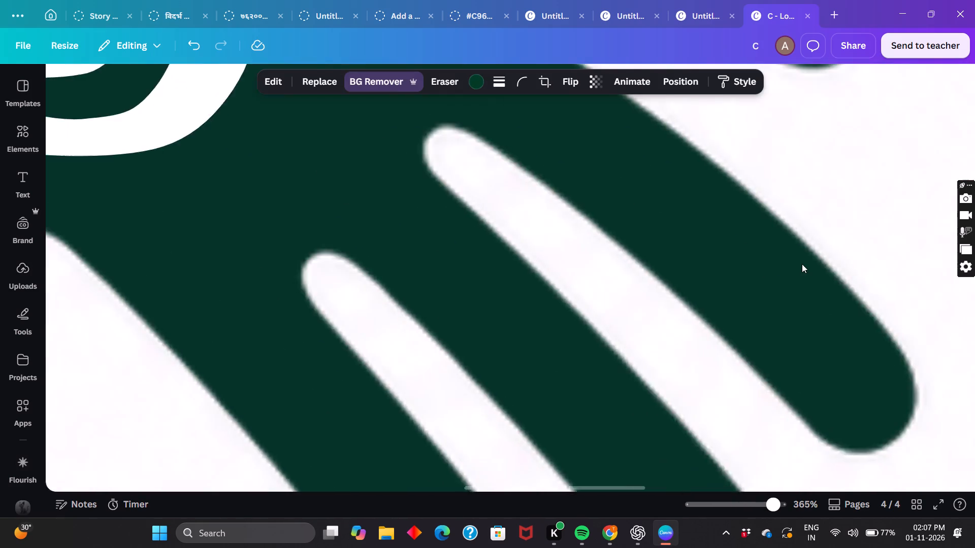
scroll(802, 264, "up", 3)
scroll(802, 264, "right", 1)
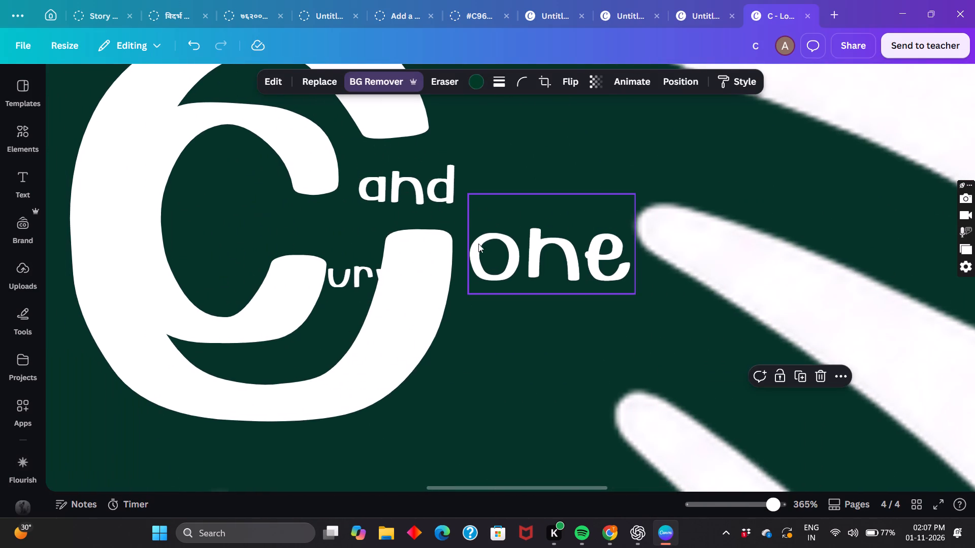
left_click(395, 270)
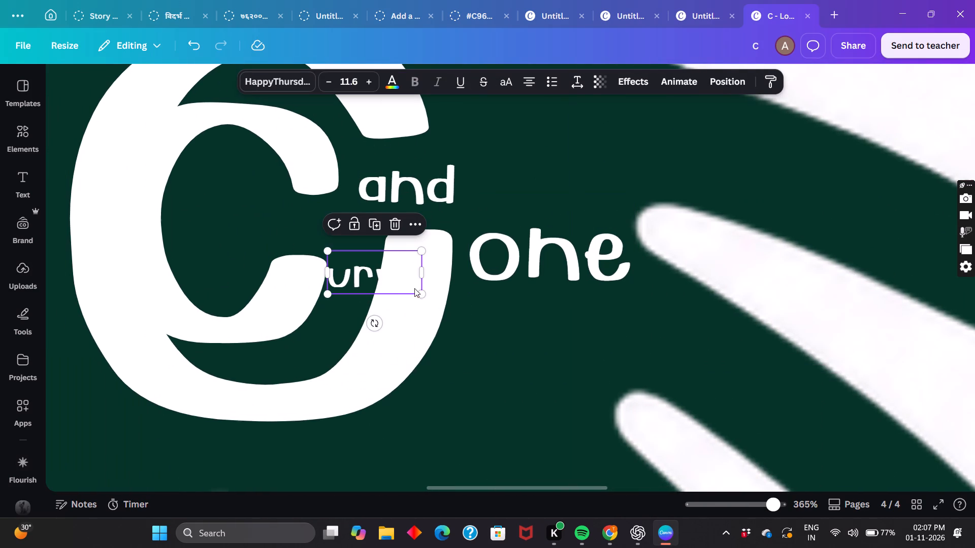
left_click_drag(420, 292, 429, 298)
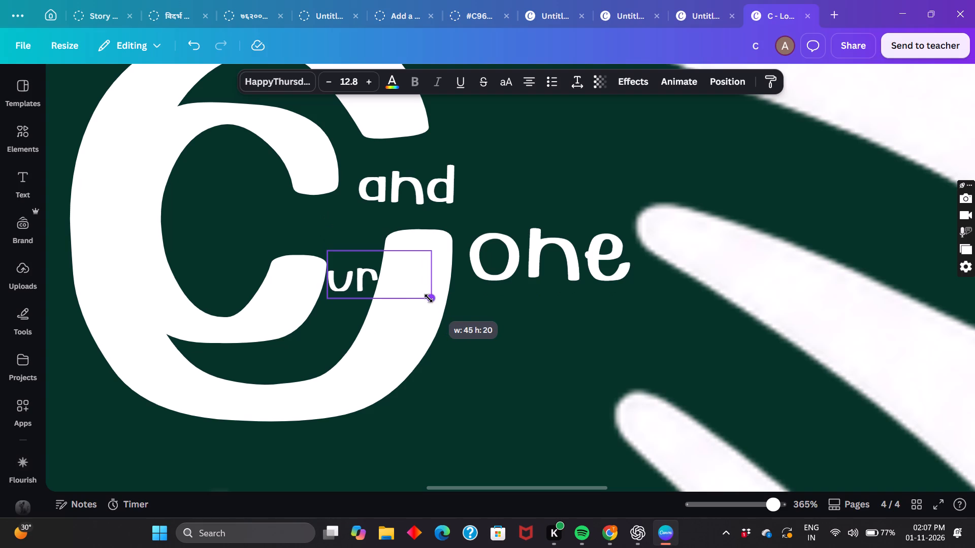
left_click_drag(429, 298, 429, 299)
left_click(378, 280)
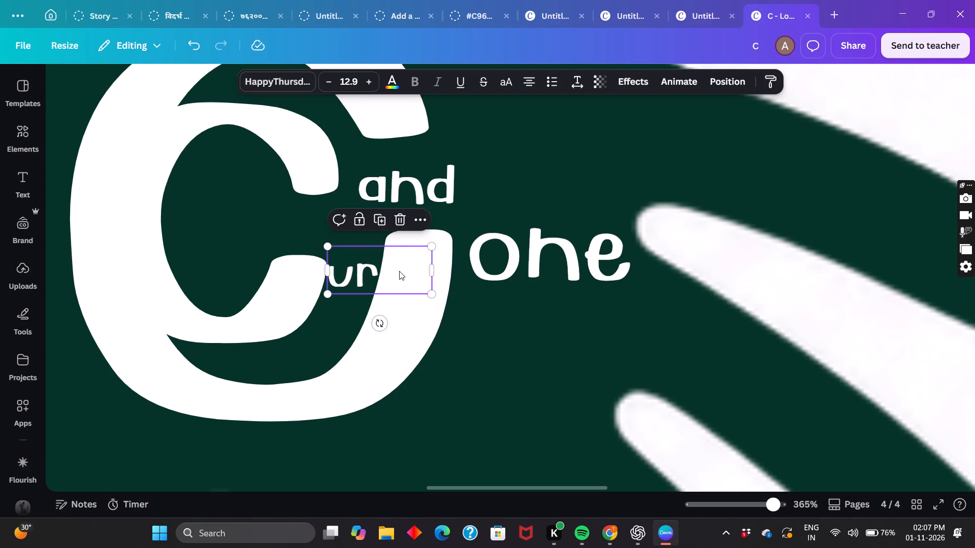
Colour only the letters "ve" of "urve", which overlap the white monogram, in the design's darkest green.
double_click(399, 272)
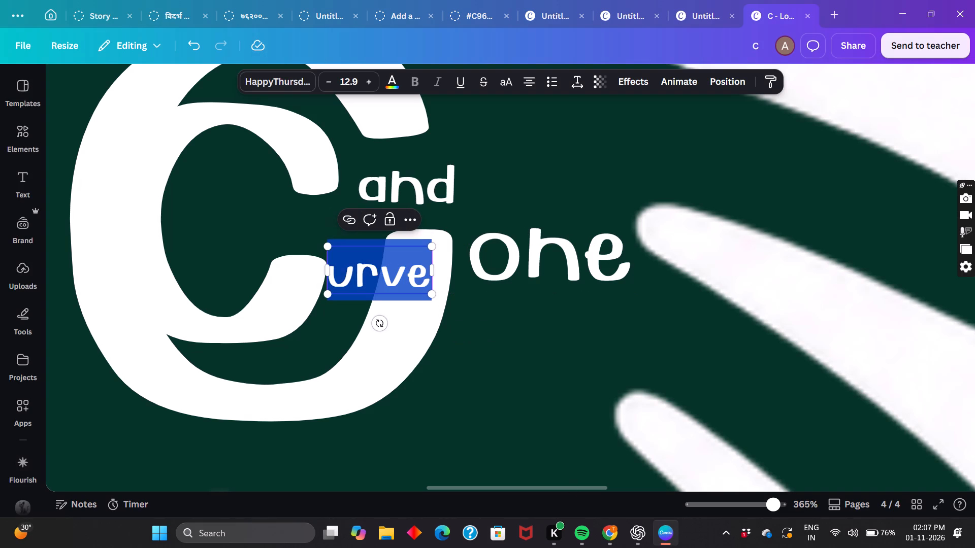
left_click(383, 273)
left_click_drag(383, 273, 429, 273)
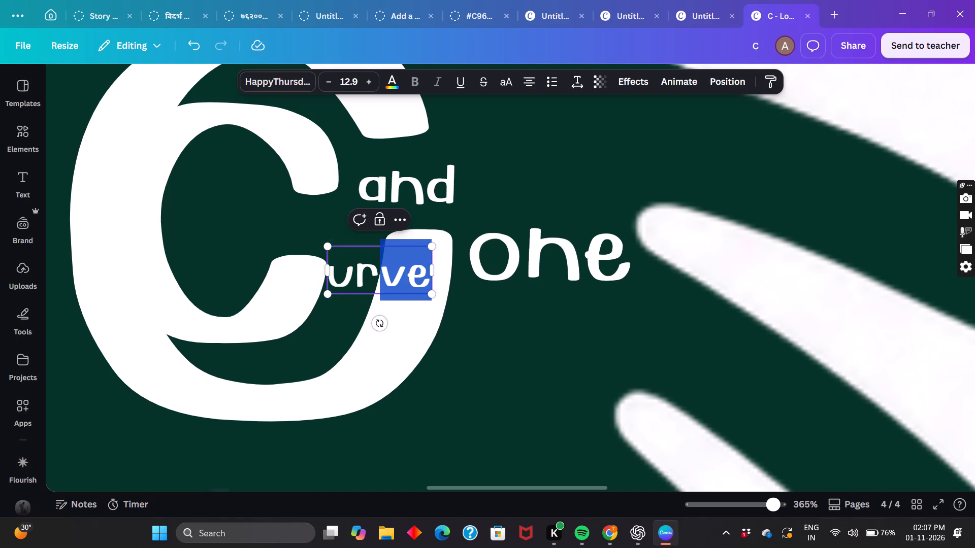
left_click_drag(429, 273, 434, 275)
left_click(388, 90)
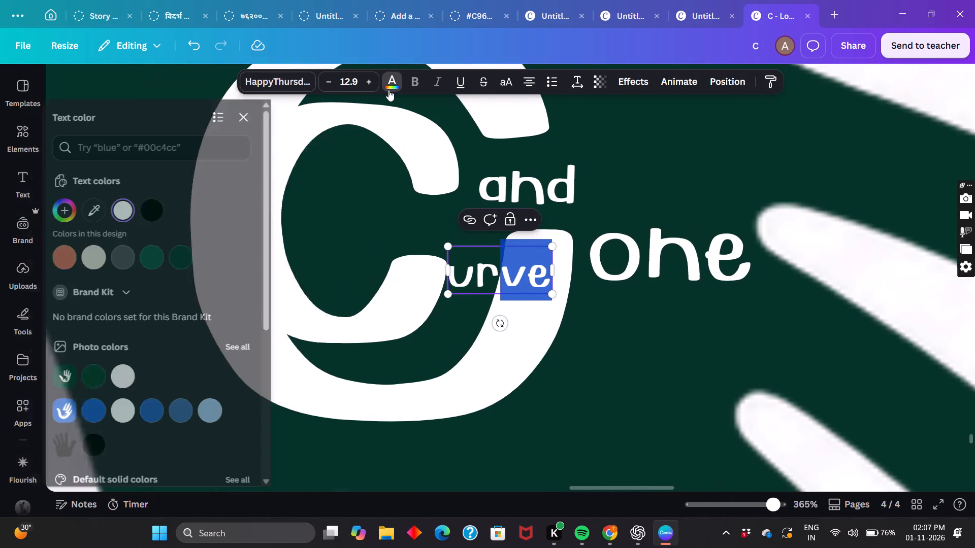
left_click(179, 261)
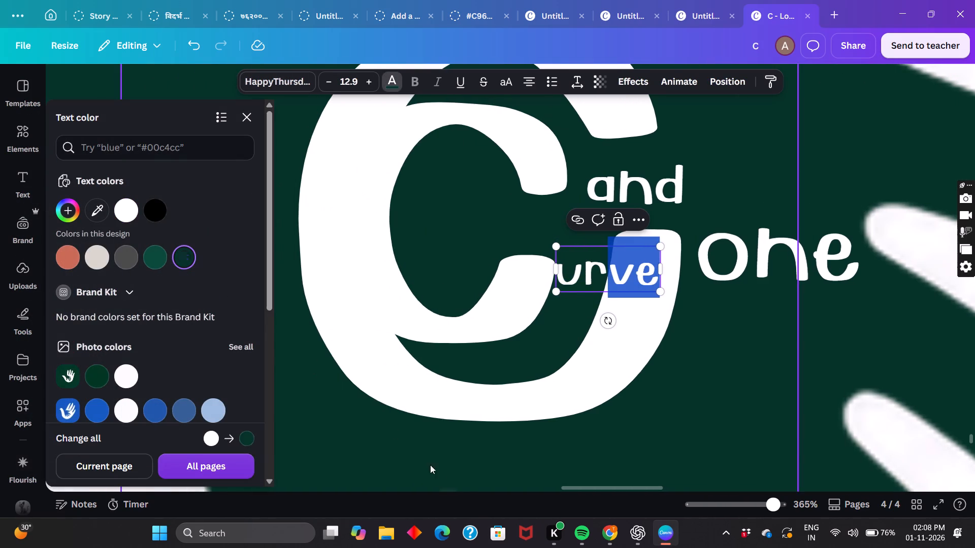
left_click(359, 425)
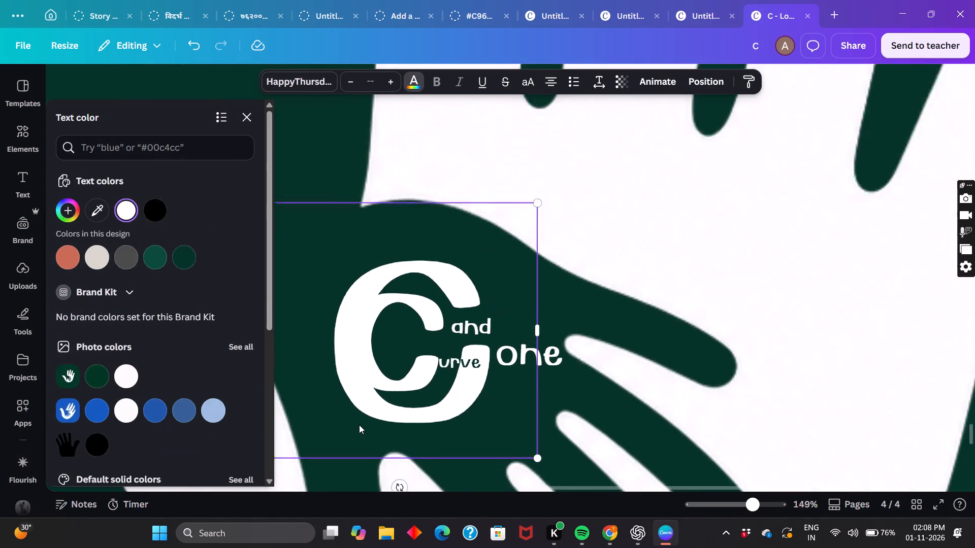
Move the hand artwork up and to the right, clear of the monogram and its small lettering.
scroll(359, 425, "down", 1)
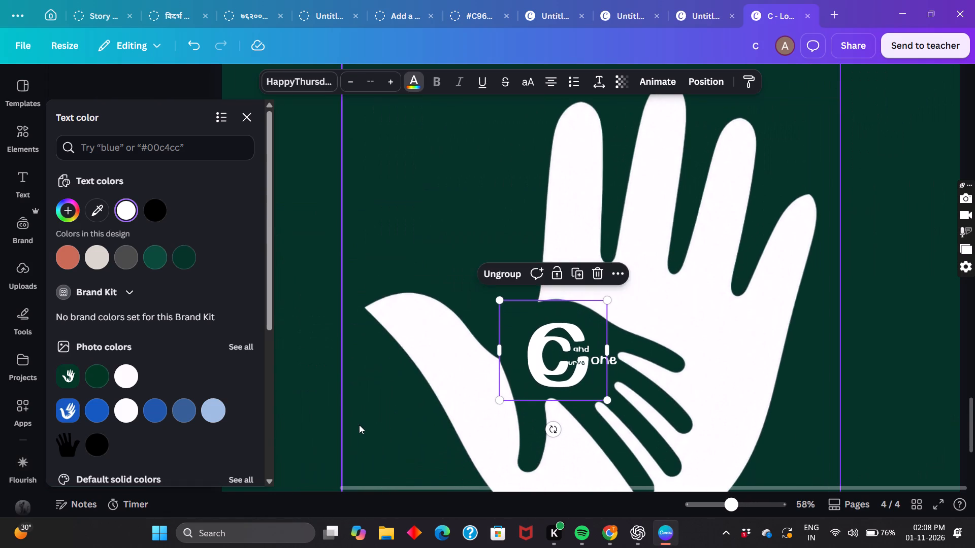
scroll(359, 425, "down", 1)
left_click(875, 323)
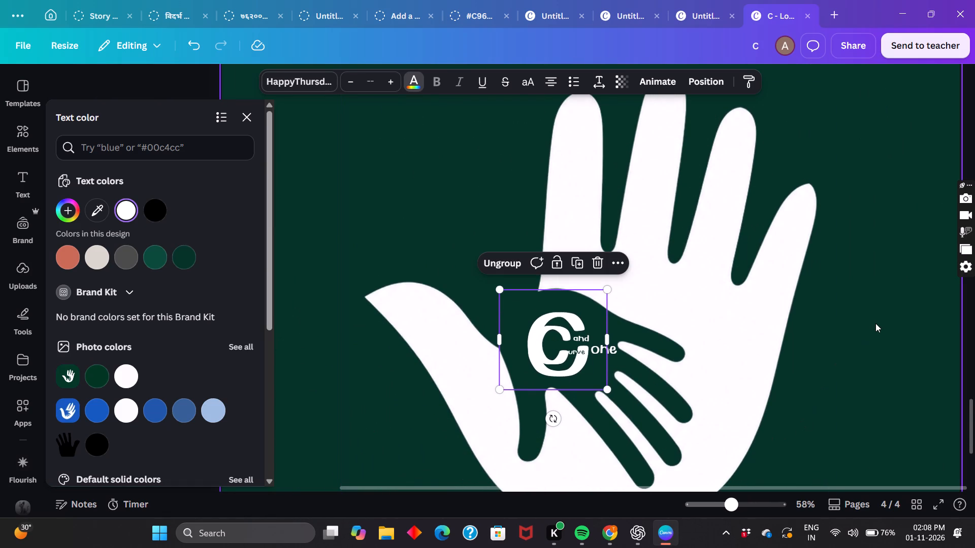
scroll(875, 323, "down", 1)
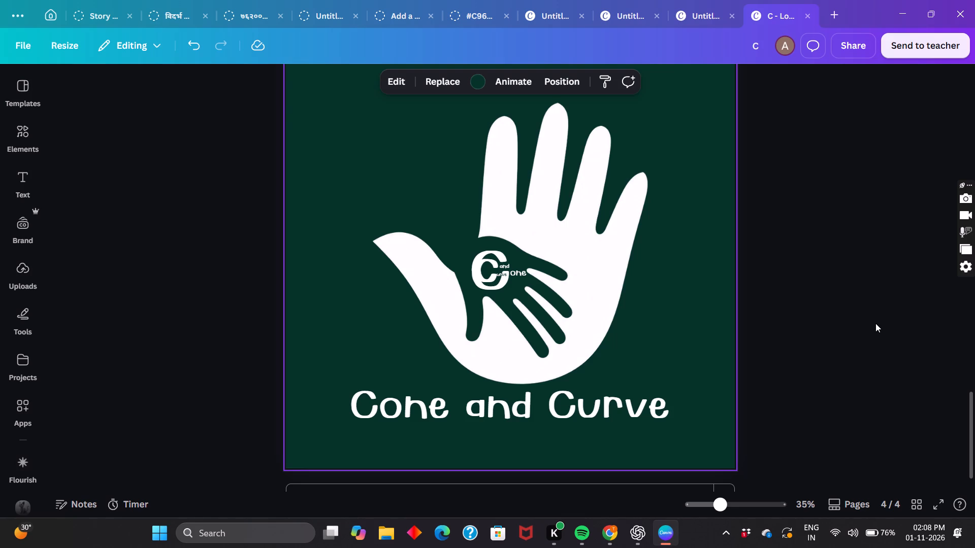
scroll(875, 323, "up", 1)
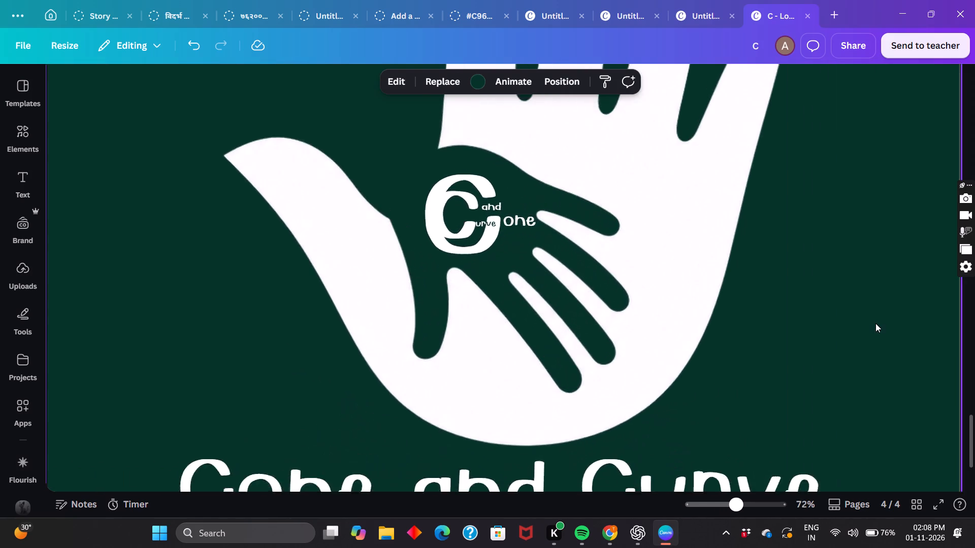
left_click_drag(648, 323, 973, 0)
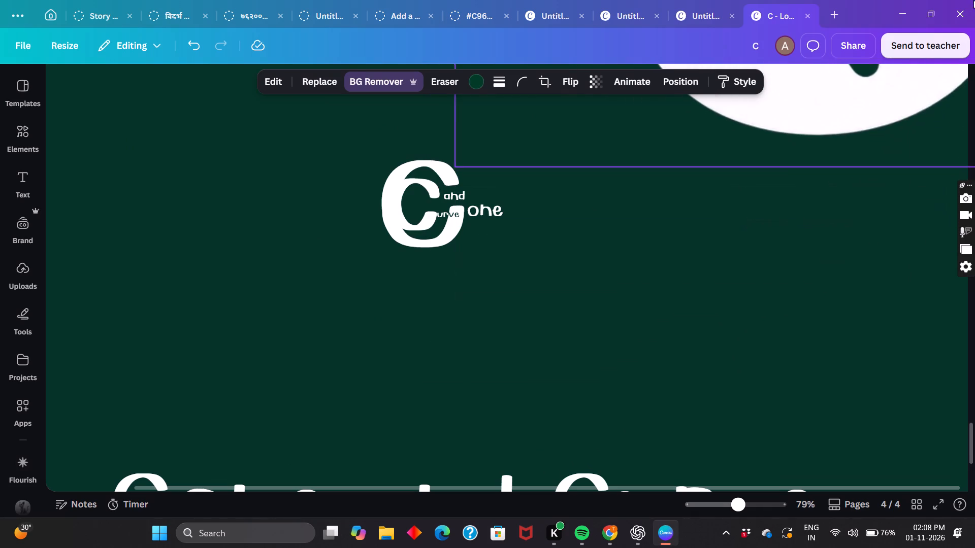
left_click_drag(973, 0, 928, 0)
left_click_drag(667, 108, 642, 46)
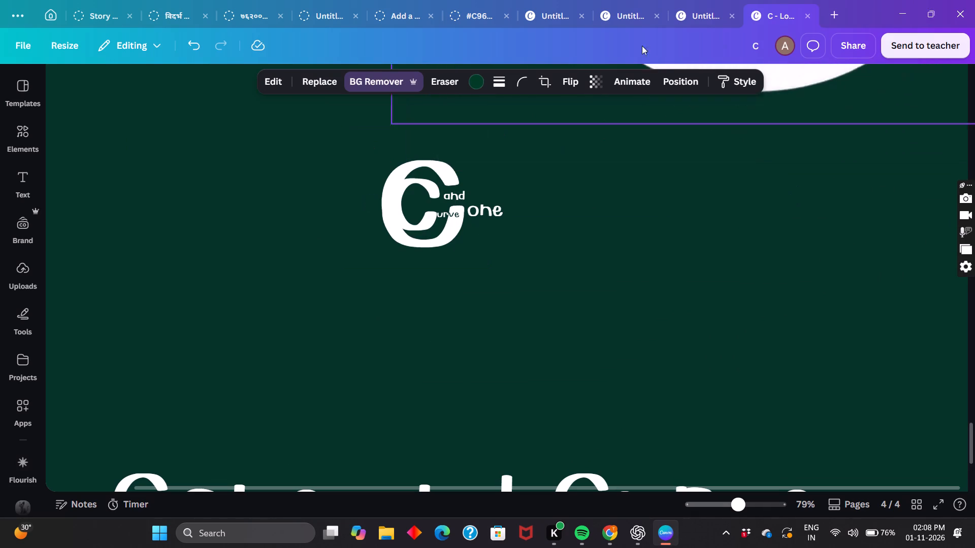
left_click_drag(642, 46, 631, 16)
Group the C monogram with its "and", "urve" and "one" lettering.
left_click_drag(300, 132, 601, 250)
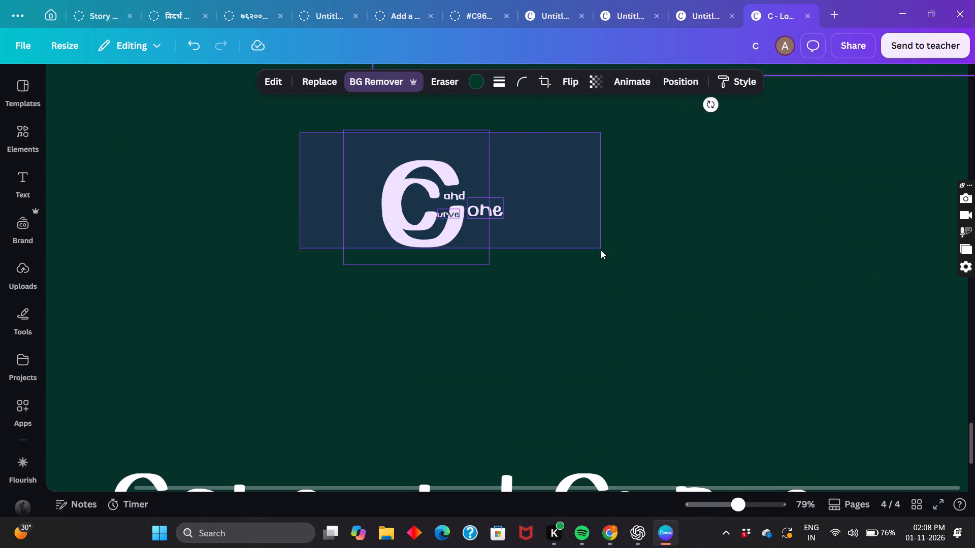
left_click_drag(601, 250, 606, 285)
left_click(375, 286)
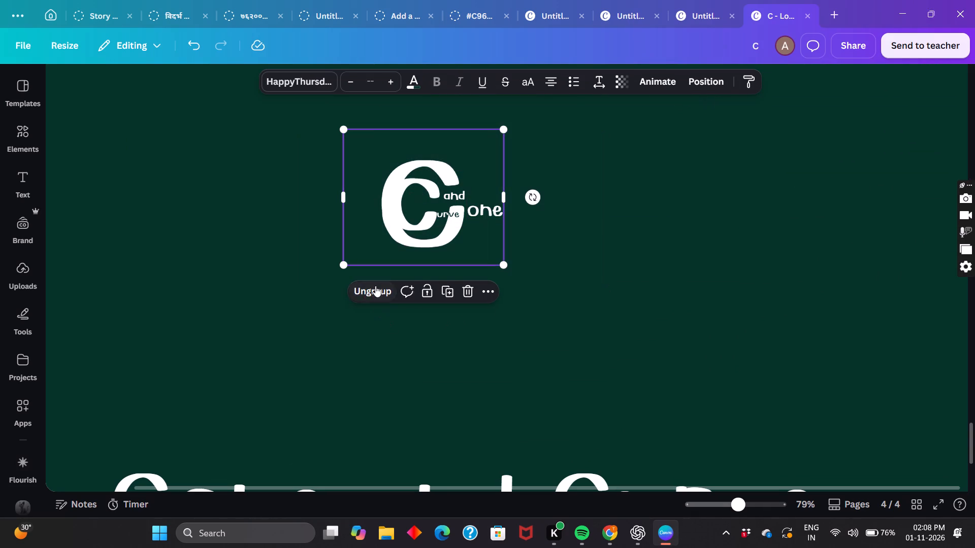
Duplicate the monogram group and place the copy near page 4's lower-right corner, above the end of the wordmark.
left_click(446, 289)
left_click_drag(439, 217, 879, 441)
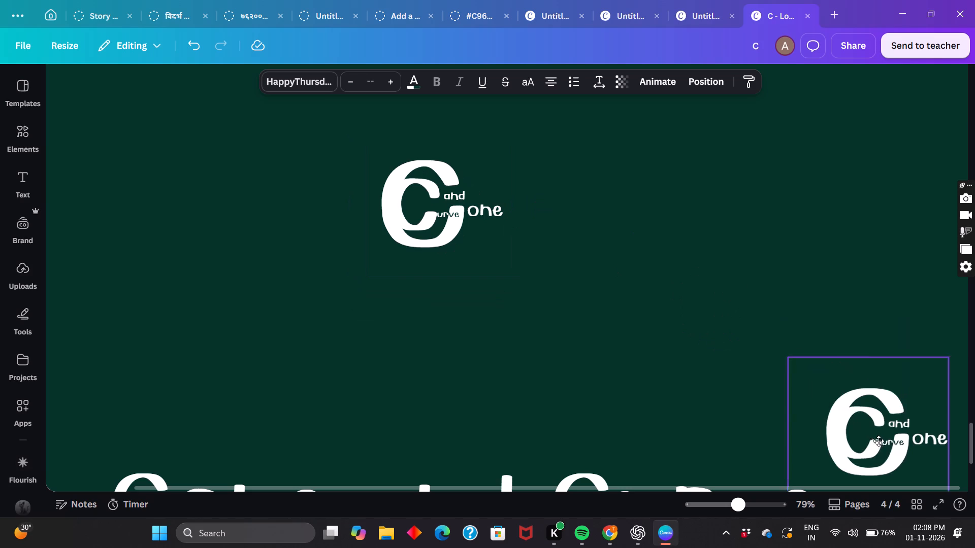
left_click_drag(879, 441, 877, 440)
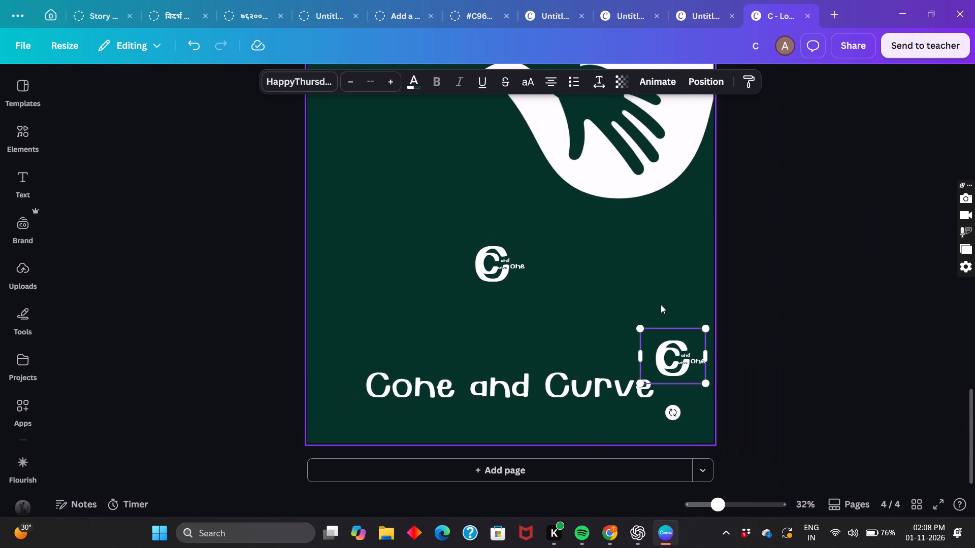
Move the hand artwork back behind the original monogram, enlarge it slightly, and centre it horizontally on the page above the wordmark.
left_click_drag(593, 170, 497, 334)
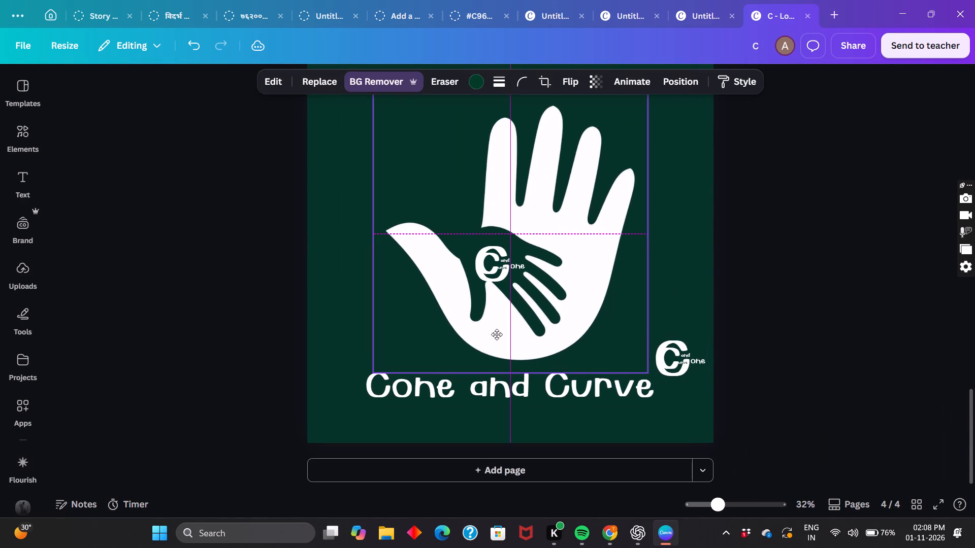
left_click_drag(497, 334, 497, 337)
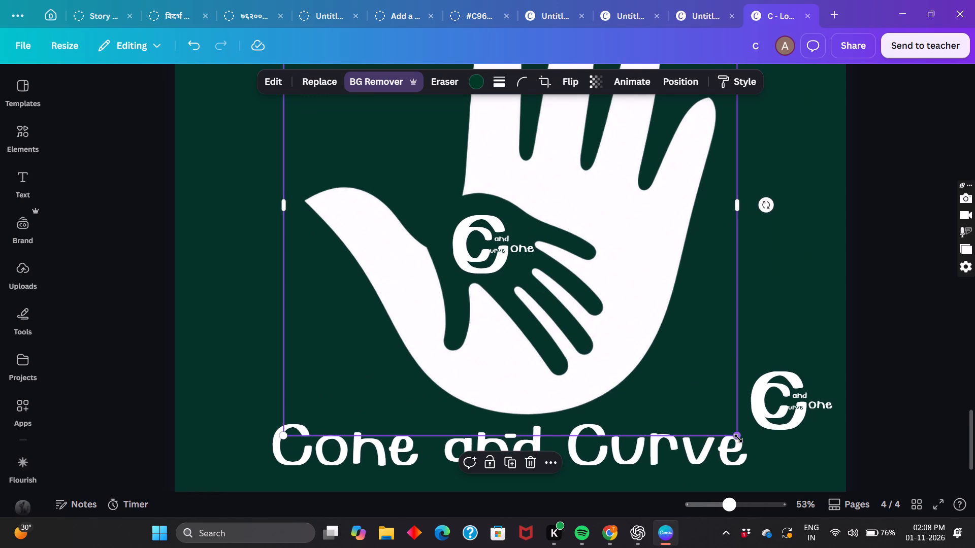
left_click_drag(738, 438, 749, 450)
left_click_drag(652, 375, 651, 369)
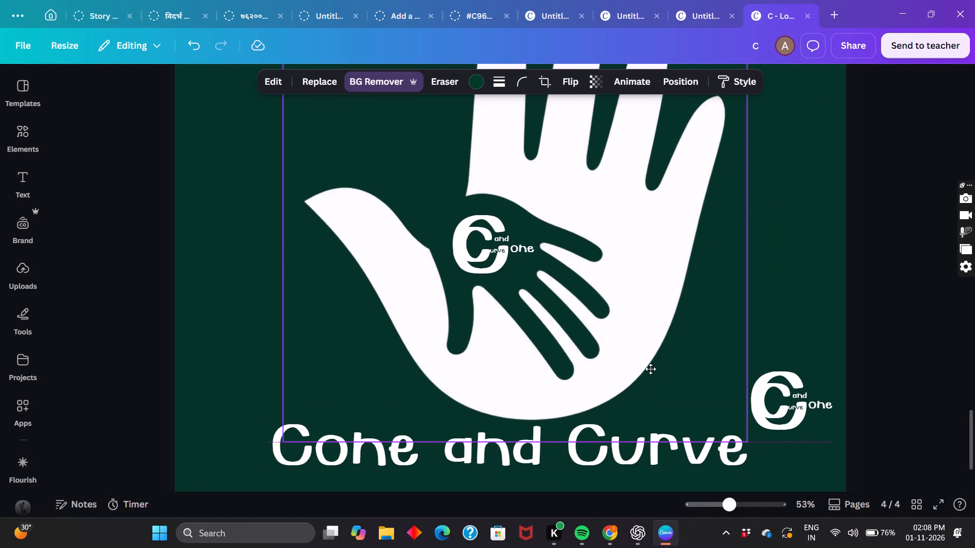
left_click_drag(651, 369, 651, 369)
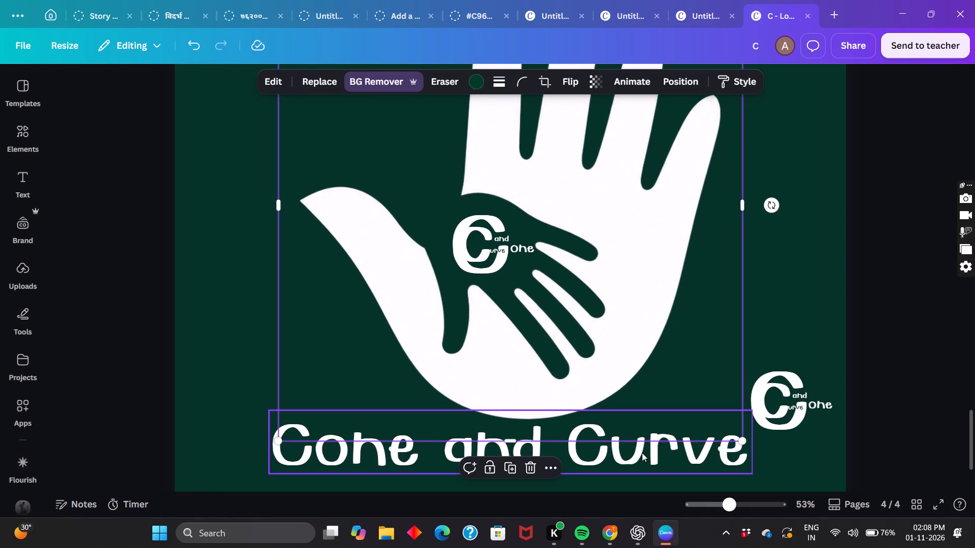
Move the "Cone and Curve" wordmark slightly down, keeping it horizontally centred beneath the hand.
left_click_drag(642, 453, 644, 478)
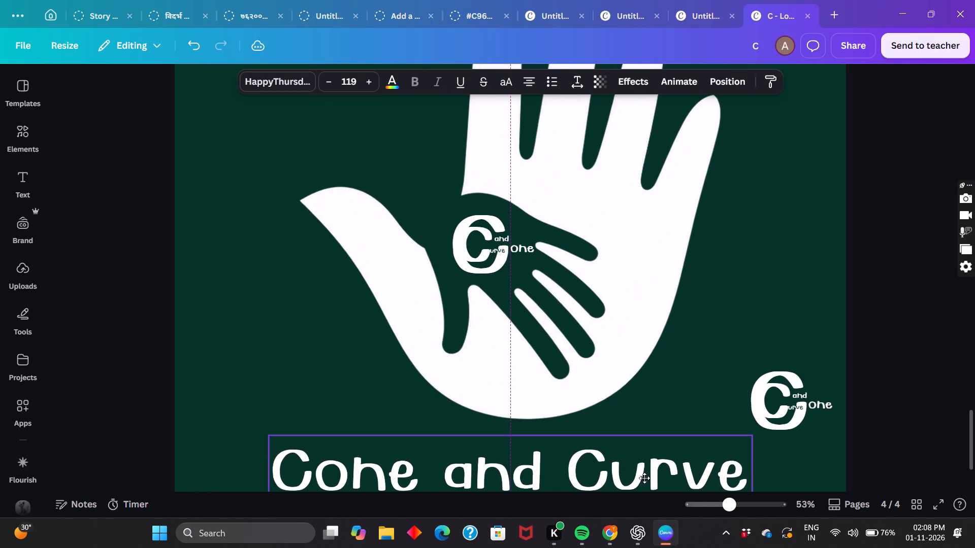
left_click_drag(644, 478, 644, 466)
left_click(862, 248)
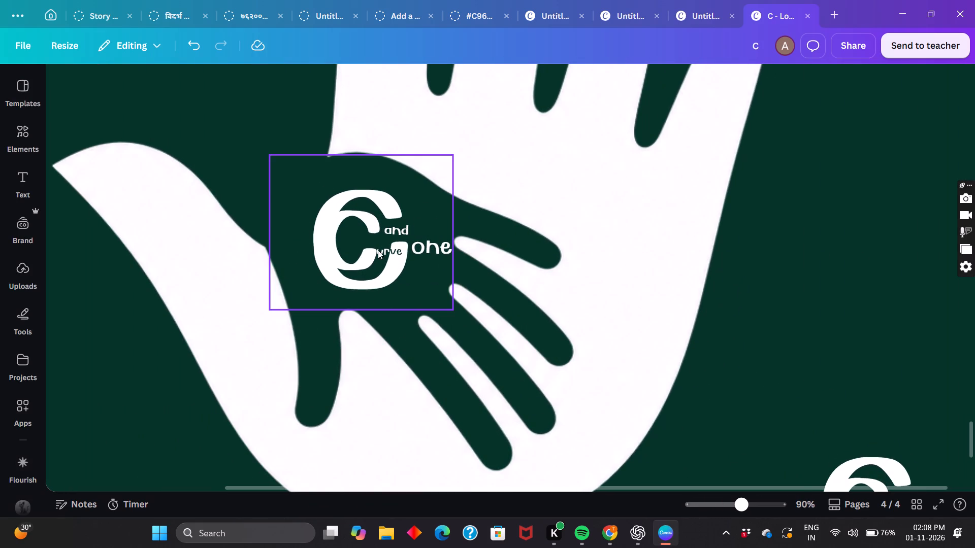
Shift the monogram group slightly left within the small green hand's palm.
left_click_drag(378, 250, 367, 250)
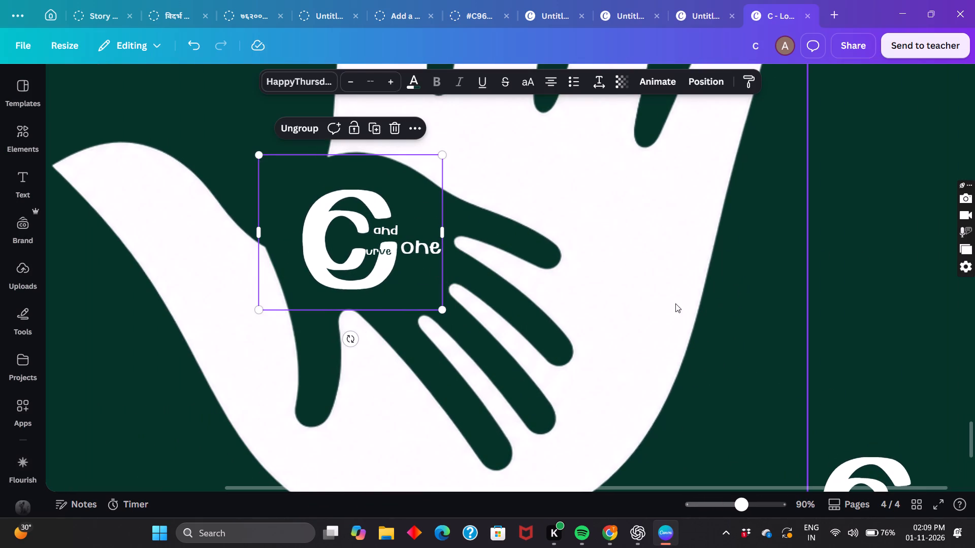
left_click(755, 329)
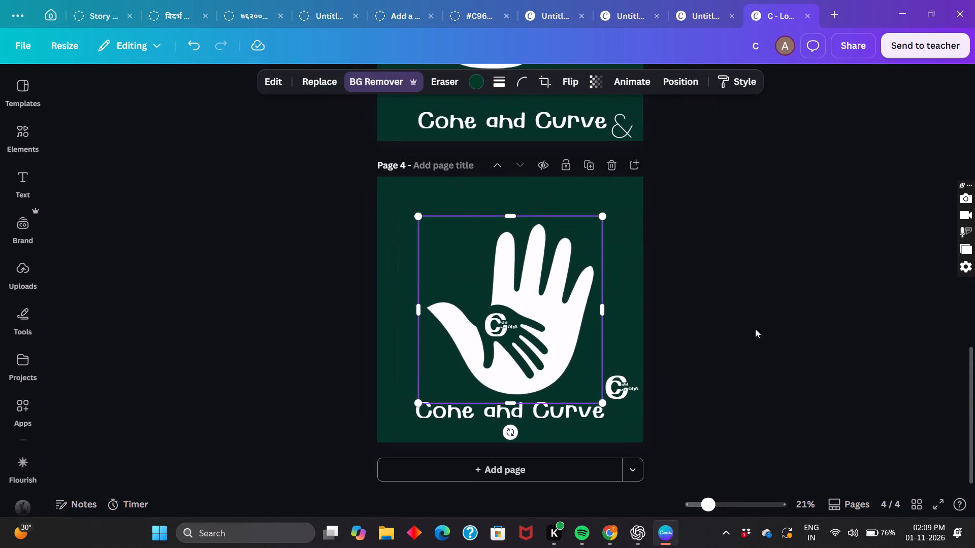
Review page 4's hand, monogram and wordmark composition and compare it with the artwork on the earlier pages.
scroll(755, 329, "down", 2)
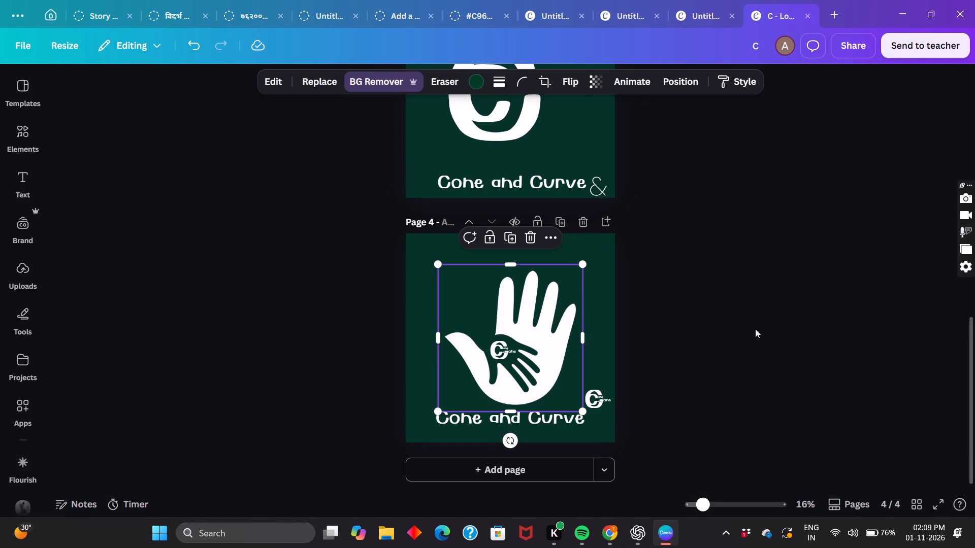
left_click(609, 303)
left_click(658, 315)
scroll(658, 315, "down", 1)
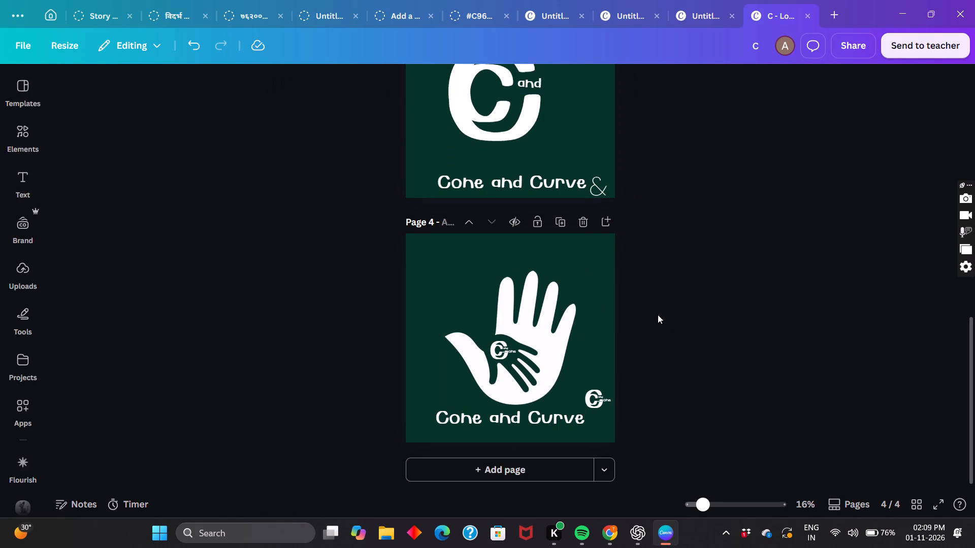
scroll(658, 315, "down", 1)
scroll(658, 315, "up", 5)
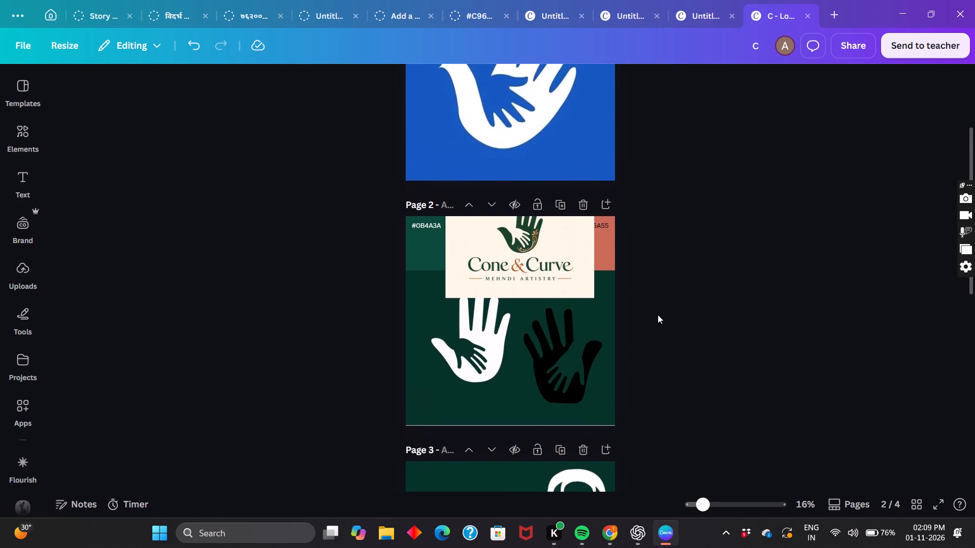
scroll(658, 315, "up", 2)
scroll(658, 315, "down", 8)
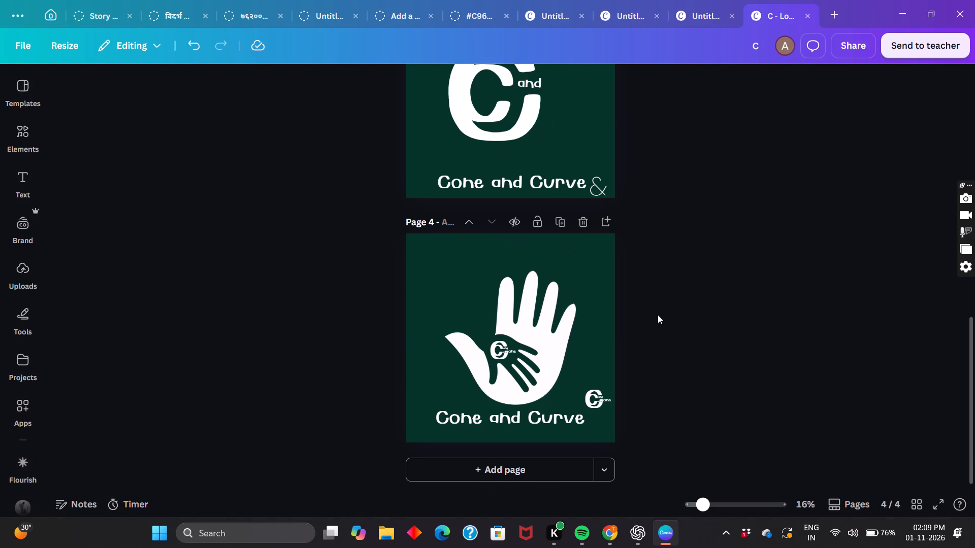
Copy the spare monogram group beside page 4's wordmark onto page 1 and place it in the small blue hand's palm.
left_click(597, 402)
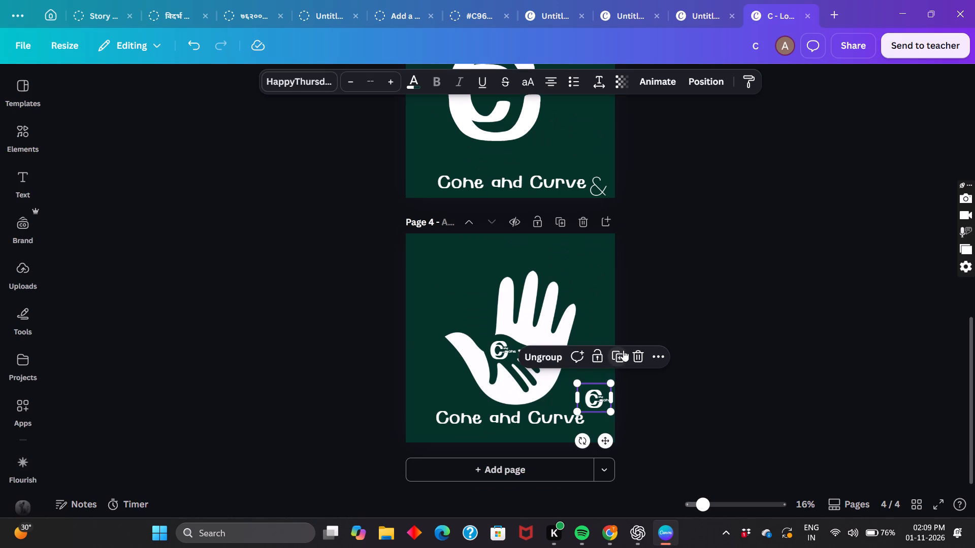
right_click(596, 395)
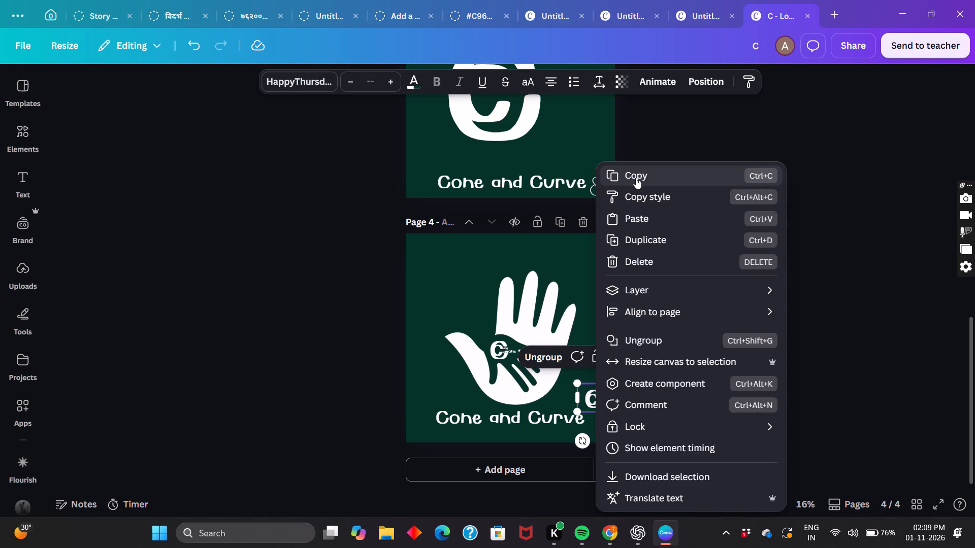
left_click(636, 178)
left_click(636, 178)
scroll(636, 178, "up", 6)
left_click(540, 228)
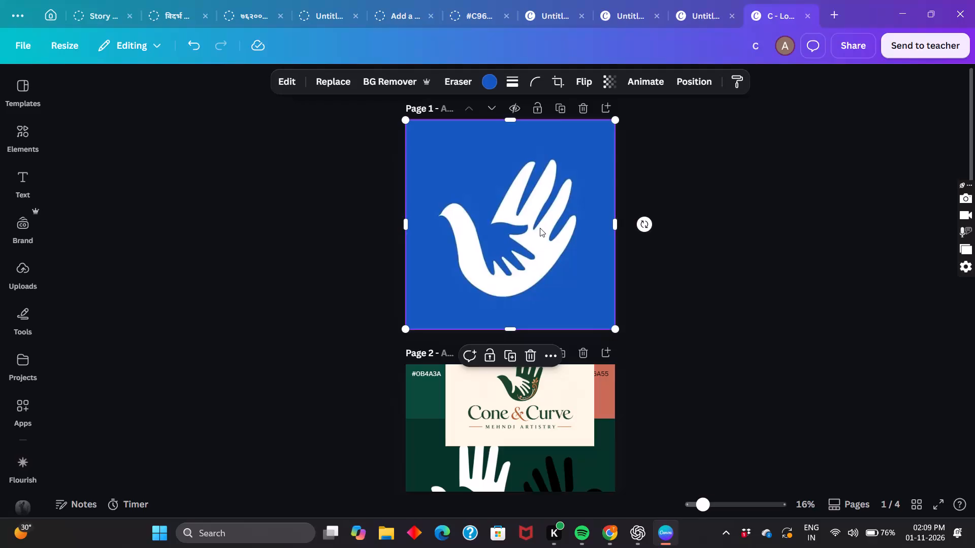
key("ctrl+v")
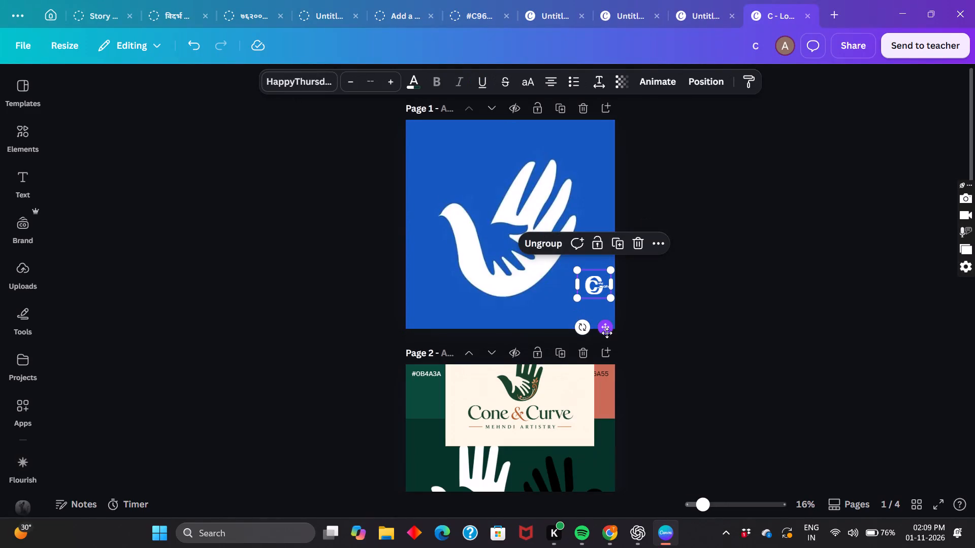
left_click_drag(607, 333, 508, 288)
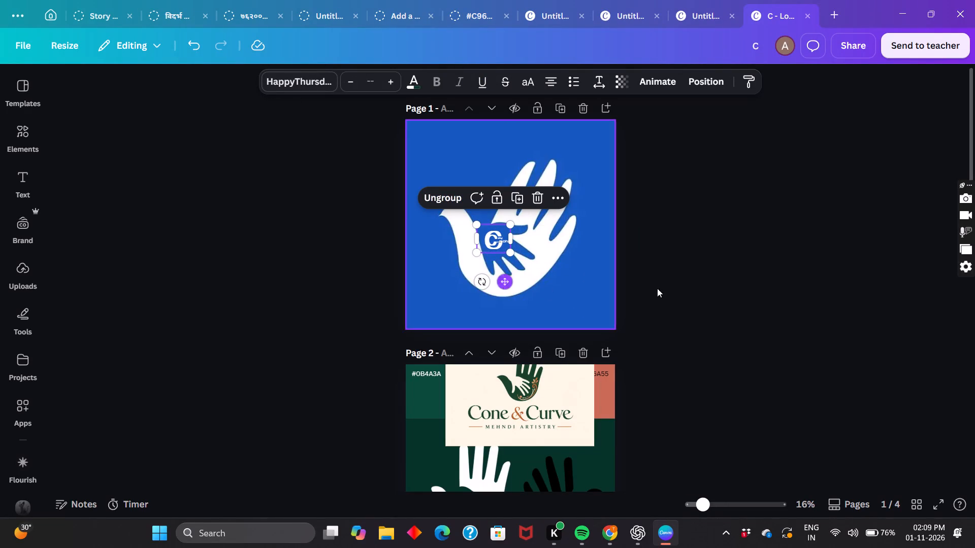
left_click(744, 294)
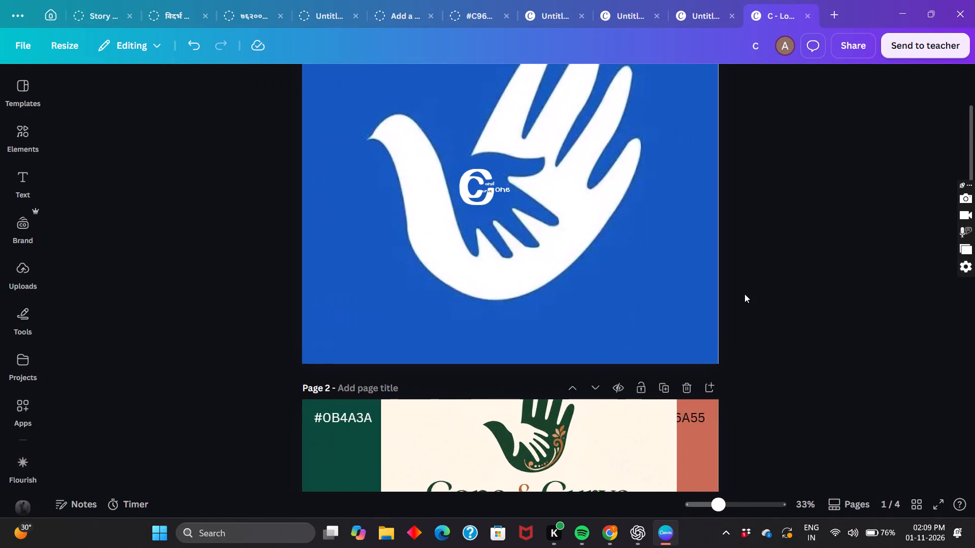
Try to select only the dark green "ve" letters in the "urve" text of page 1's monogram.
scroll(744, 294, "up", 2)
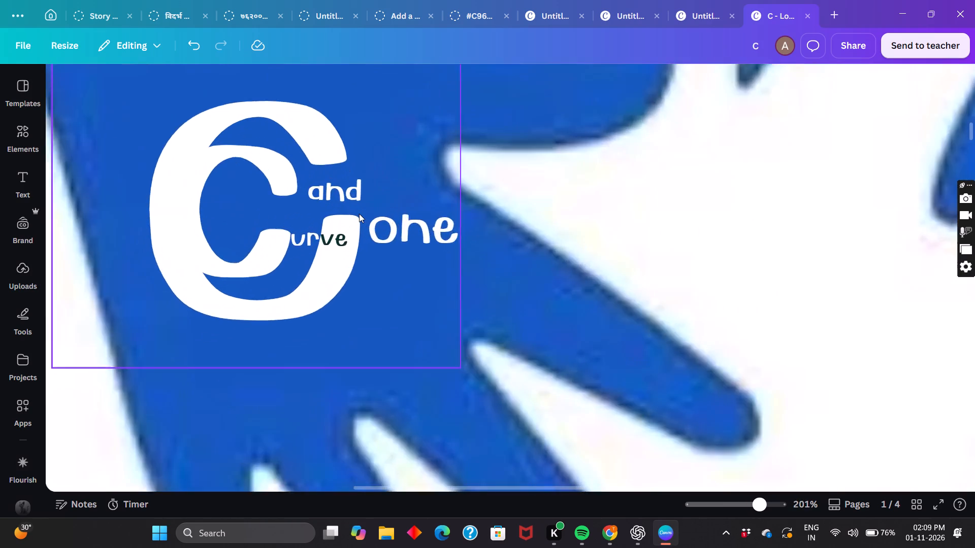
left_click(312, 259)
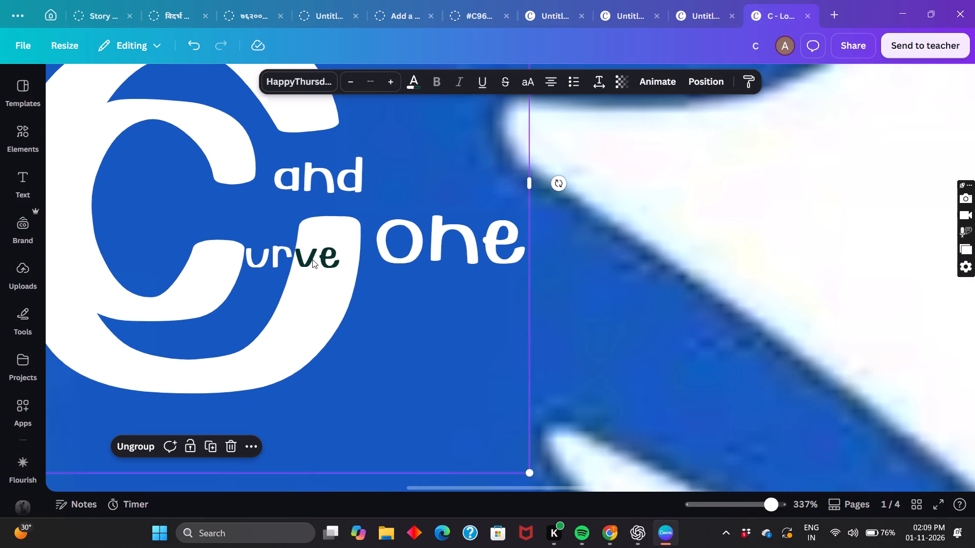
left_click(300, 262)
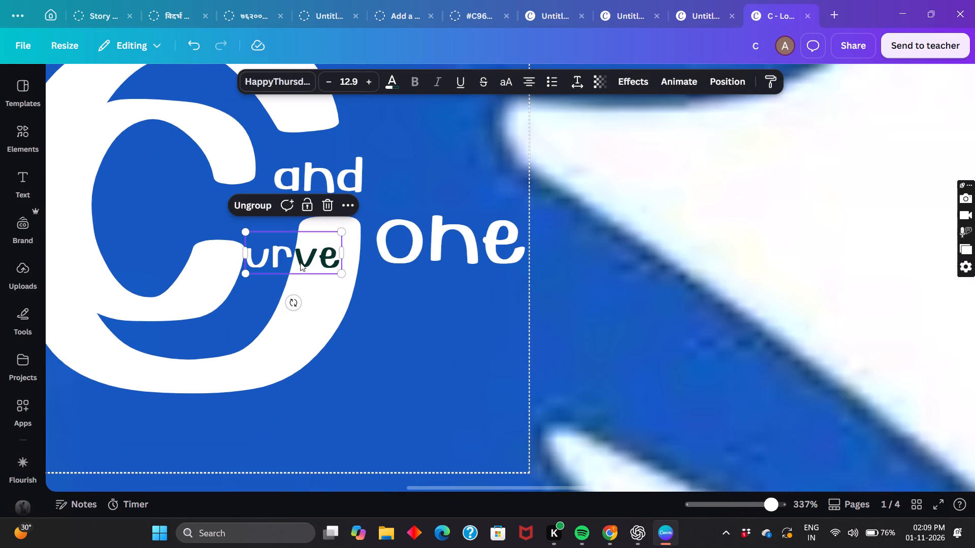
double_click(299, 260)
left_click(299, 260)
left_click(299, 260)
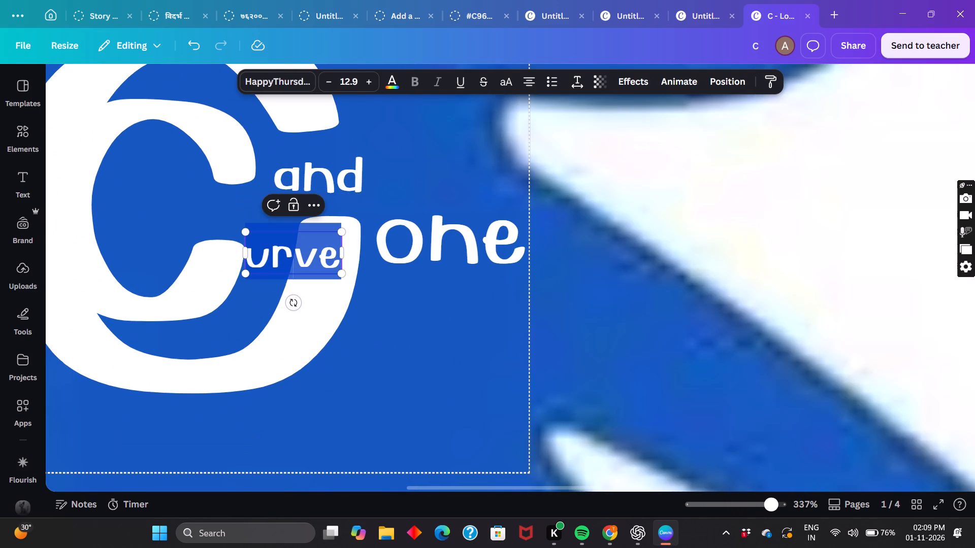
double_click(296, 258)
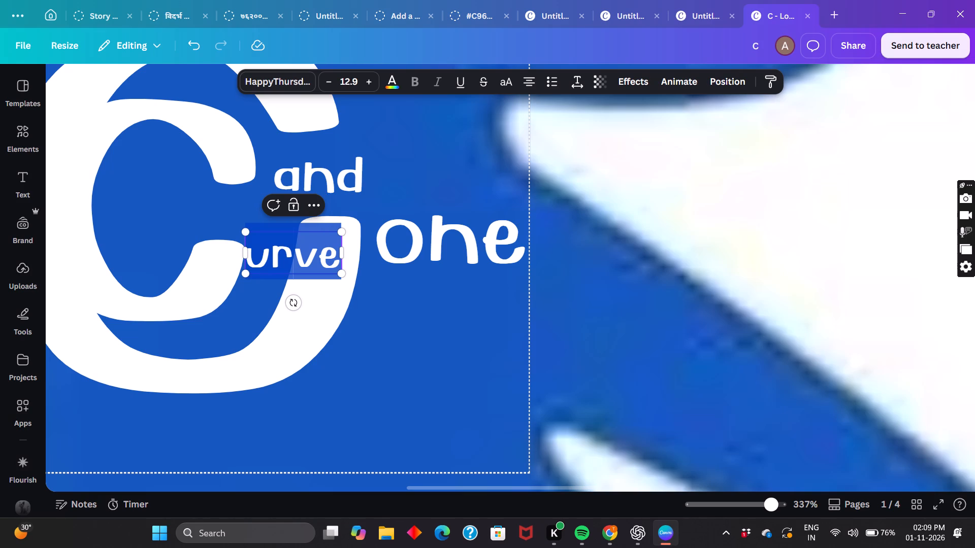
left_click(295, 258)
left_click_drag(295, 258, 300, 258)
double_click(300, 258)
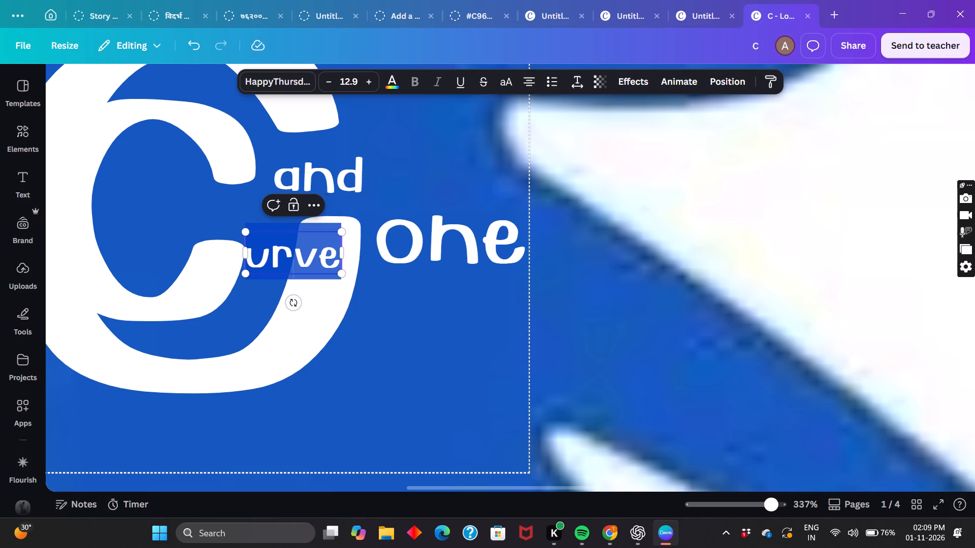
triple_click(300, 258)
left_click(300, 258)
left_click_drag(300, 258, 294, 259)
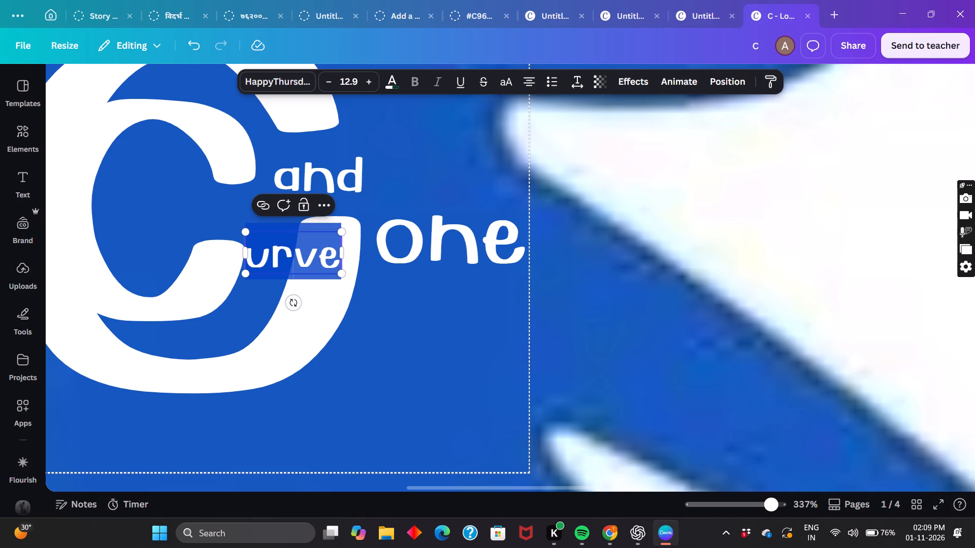
Release the small inner c from page 1's monogram group.
left_click(396, 299)
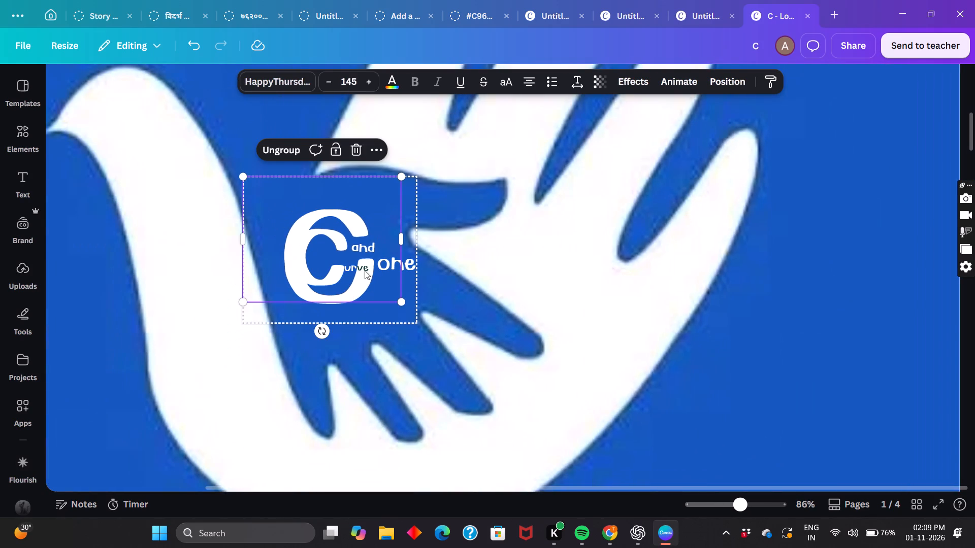
left_click(275, 151)
left_click(509, 268)
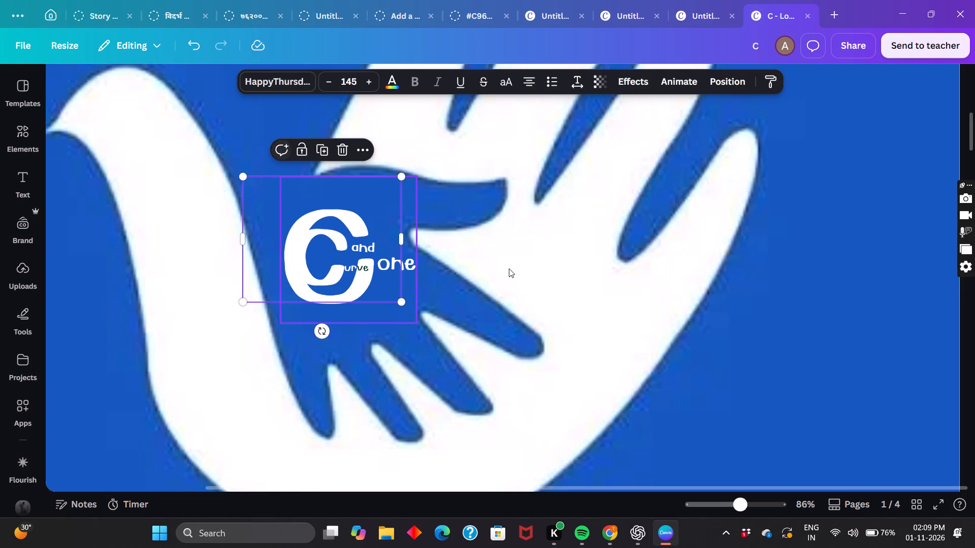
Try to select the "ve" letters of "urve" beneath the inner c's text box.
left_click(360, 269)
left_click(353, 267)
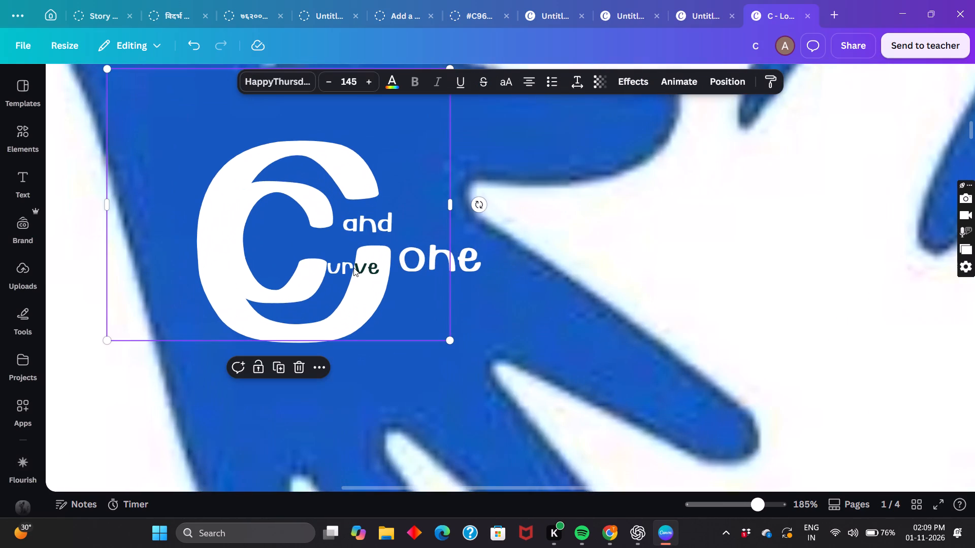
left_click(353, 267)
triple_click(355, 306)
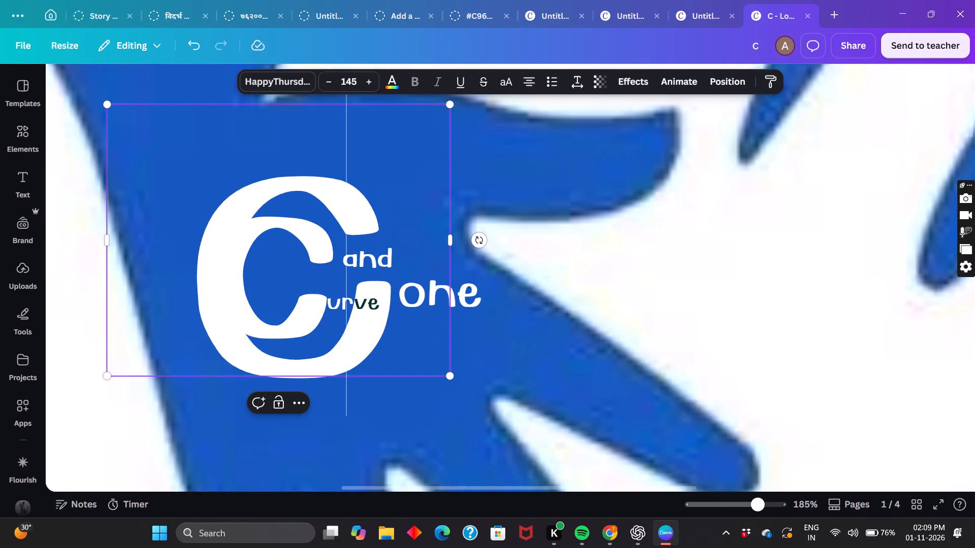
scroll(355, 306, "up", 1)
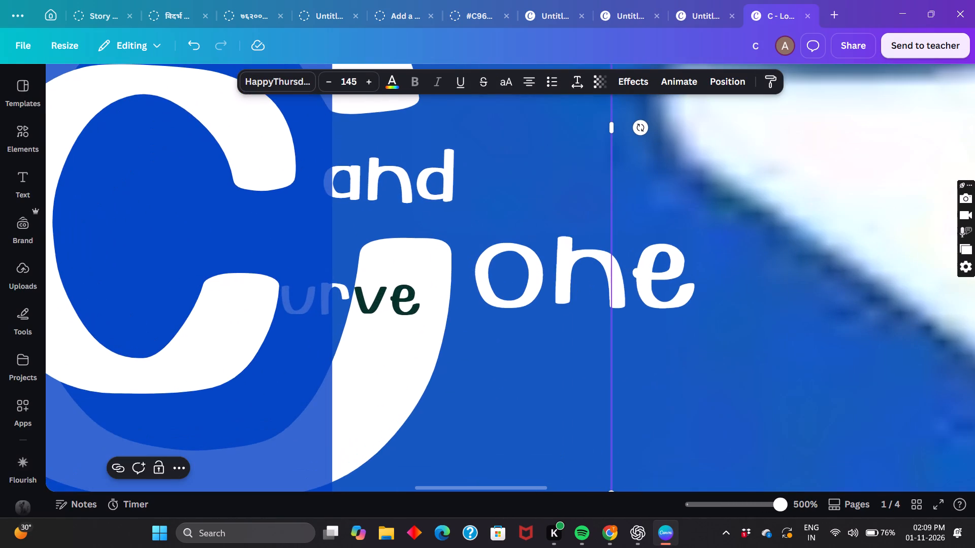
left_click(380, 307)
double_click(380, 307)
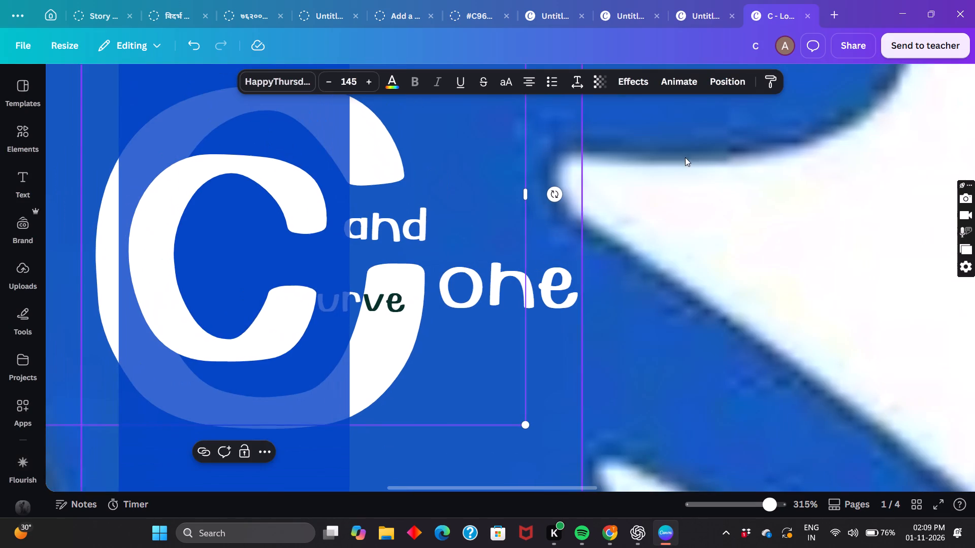
Find the "urve" lettering among the monogram group's layers and release it from the group.
left_click(715, 82)
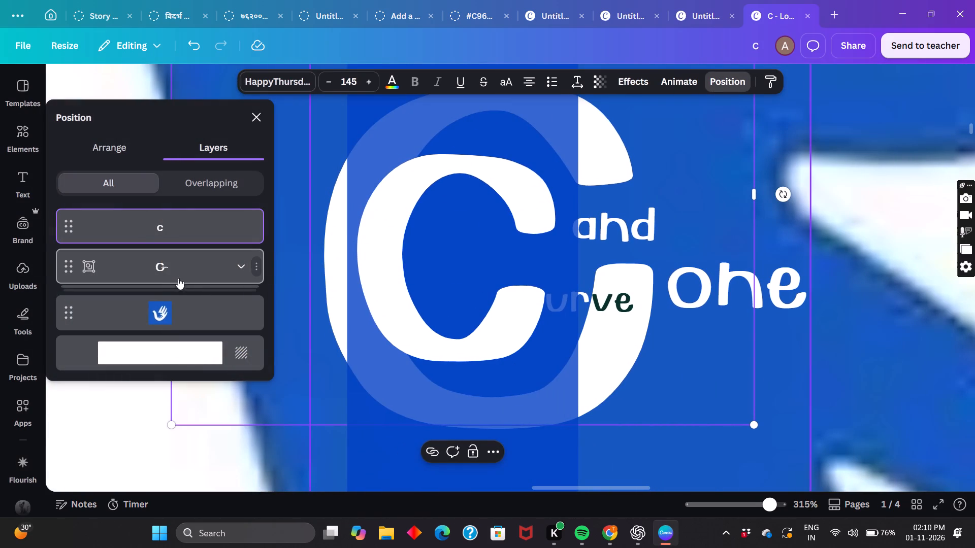
left_click(174, 272)
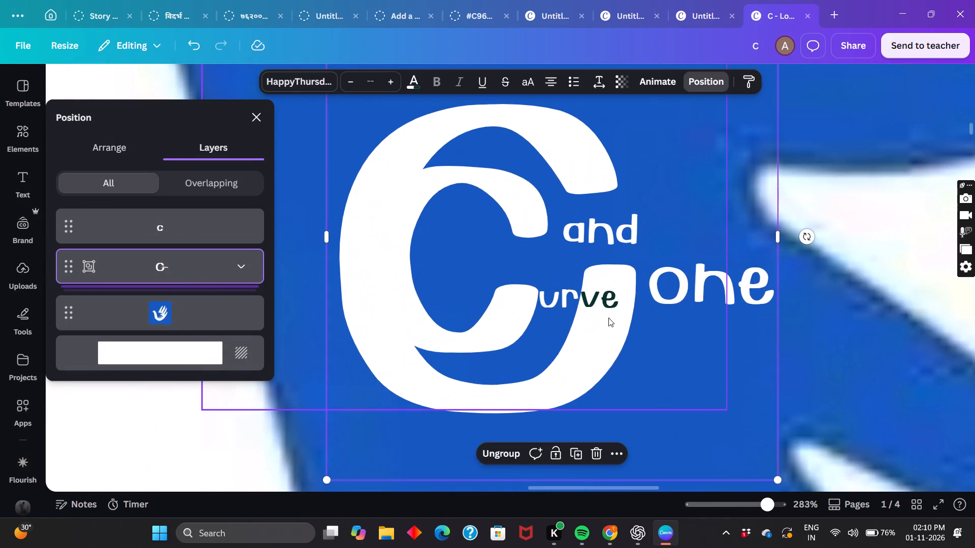
left_click(566, 300)
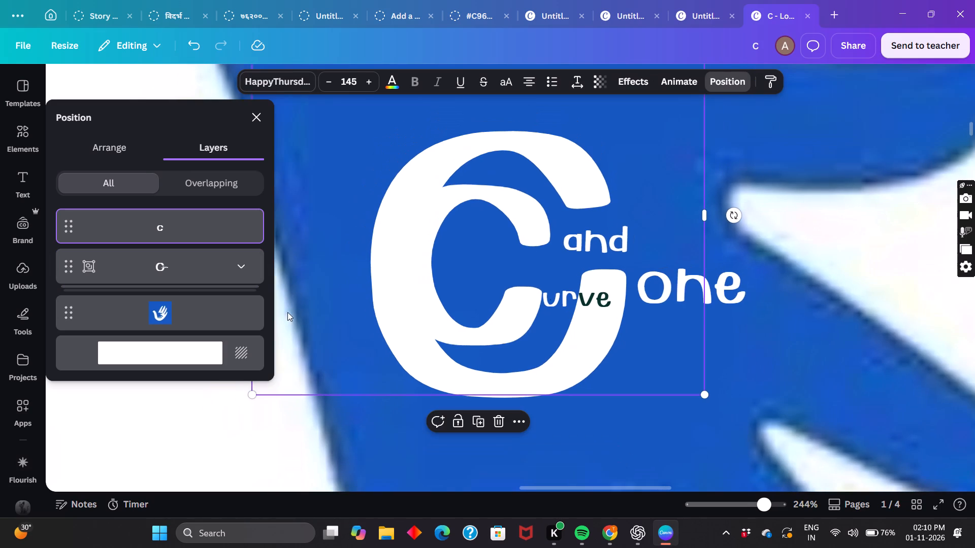
right_click(200, 264)
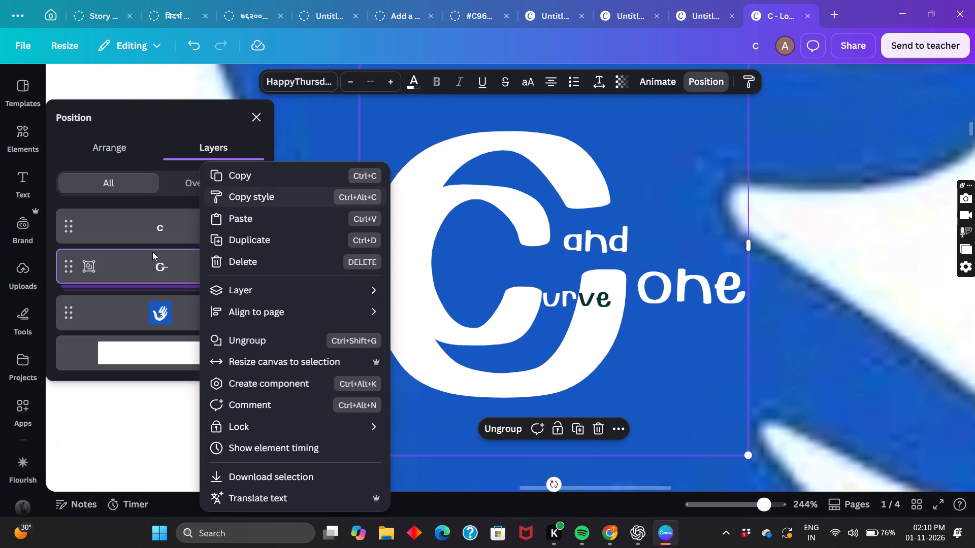
left_click_drag(149, 257, 254, 272)
left_click(254, 272)
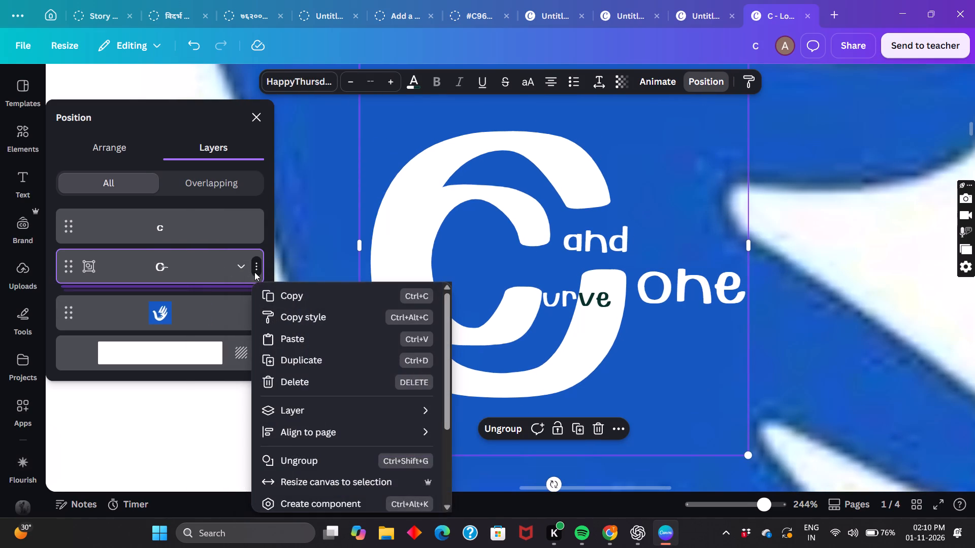
left_click(240, 268)
left_click(240, 268)
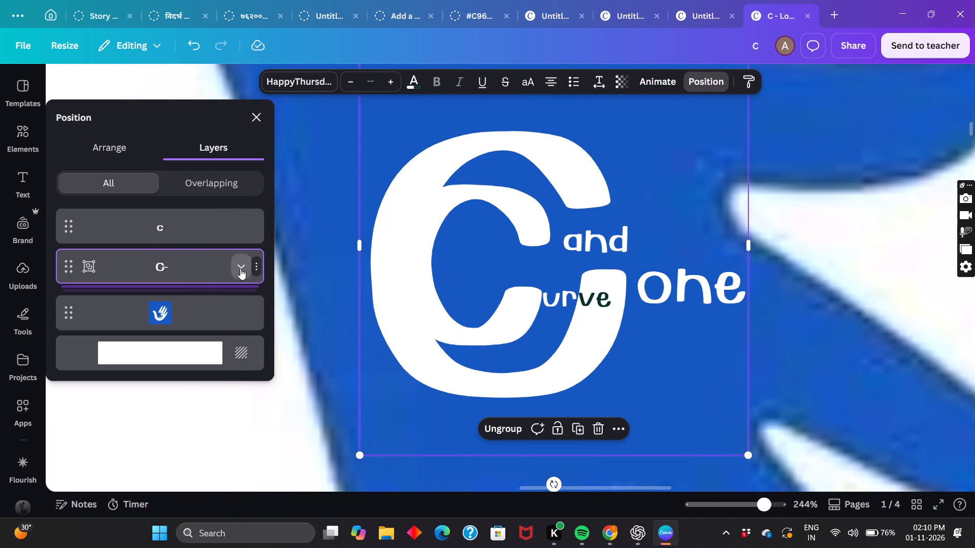
scroll(204, 375, "down", 1)
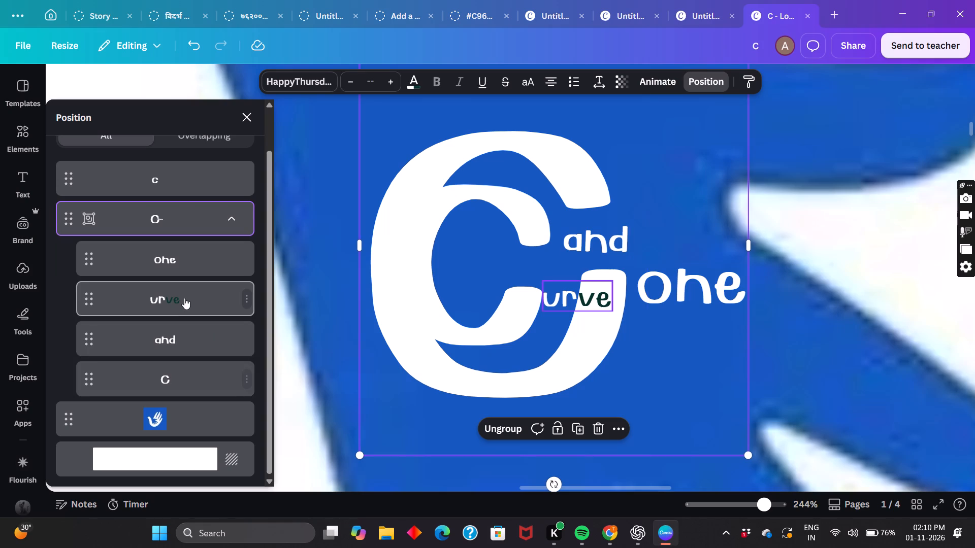
left_click(182, 294)
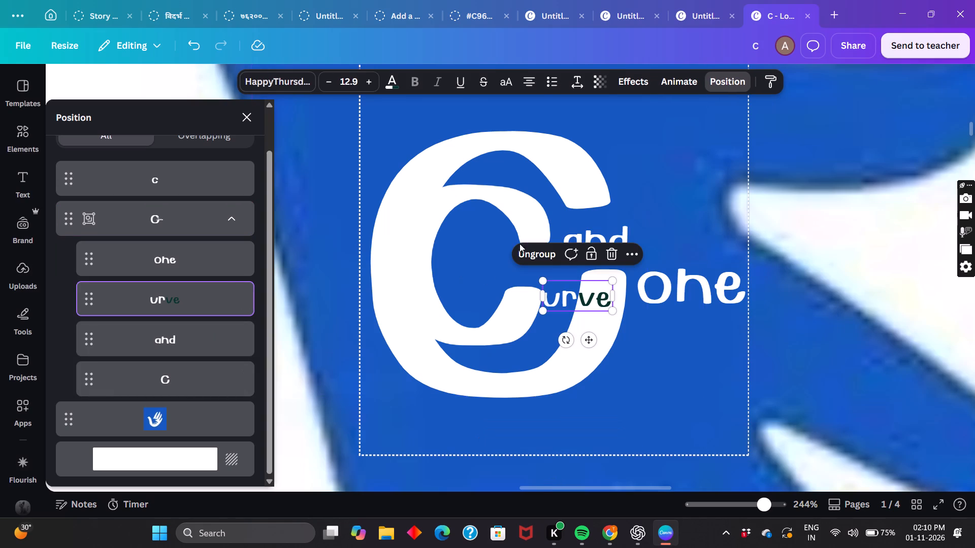
left_click(517, 253)
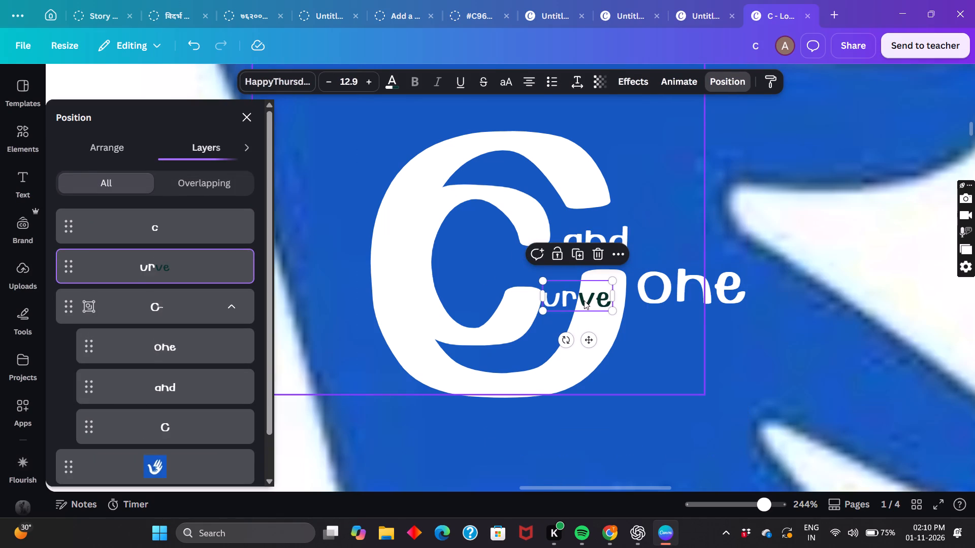
Recolour the whole "urve" lettering of page 1's monogram white.
left_click(582, 300)
double_click(582, 300)
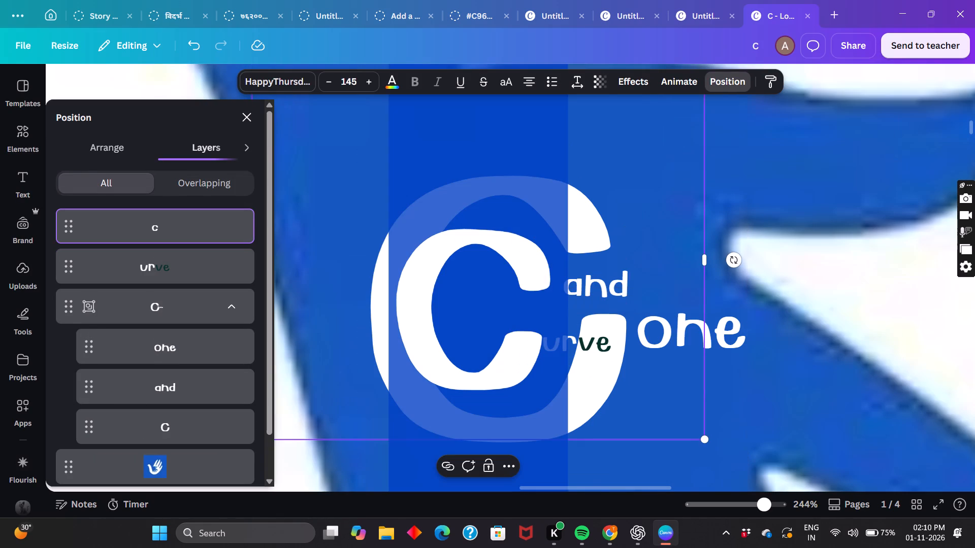
left_click(186, 269)
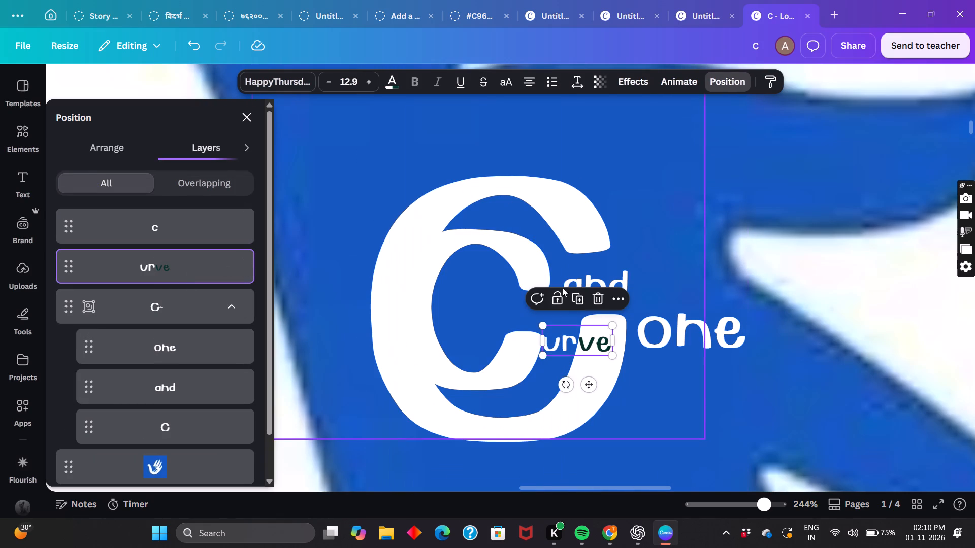
left_click(392, 86)
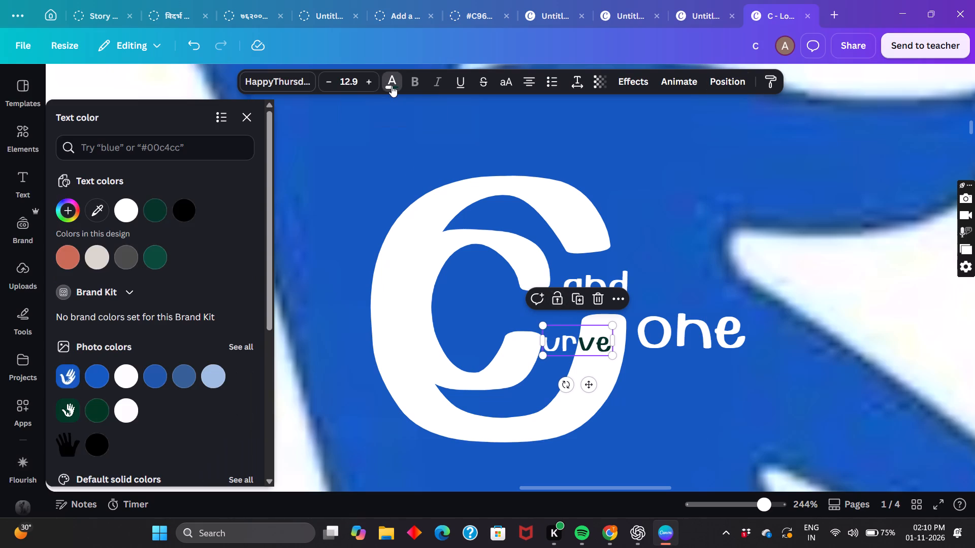
left_click(121, 211)
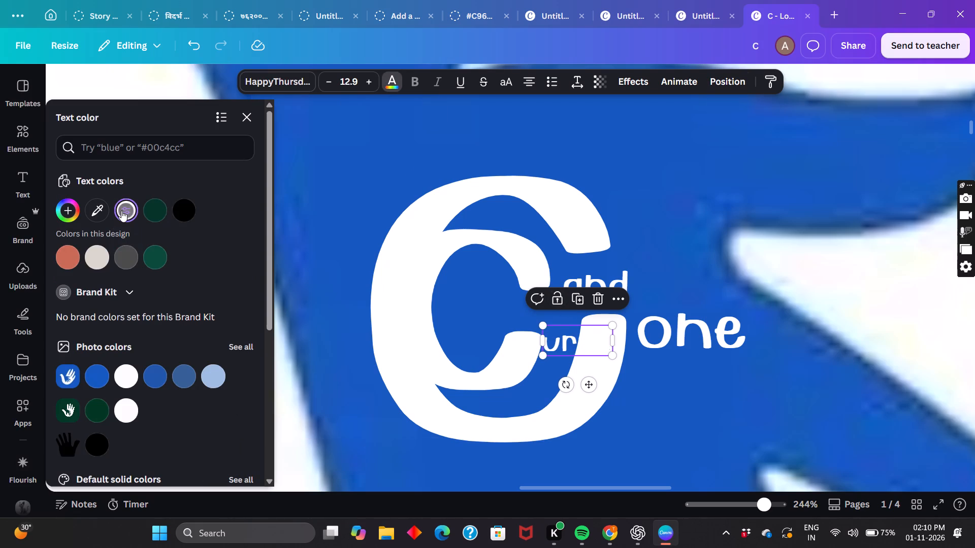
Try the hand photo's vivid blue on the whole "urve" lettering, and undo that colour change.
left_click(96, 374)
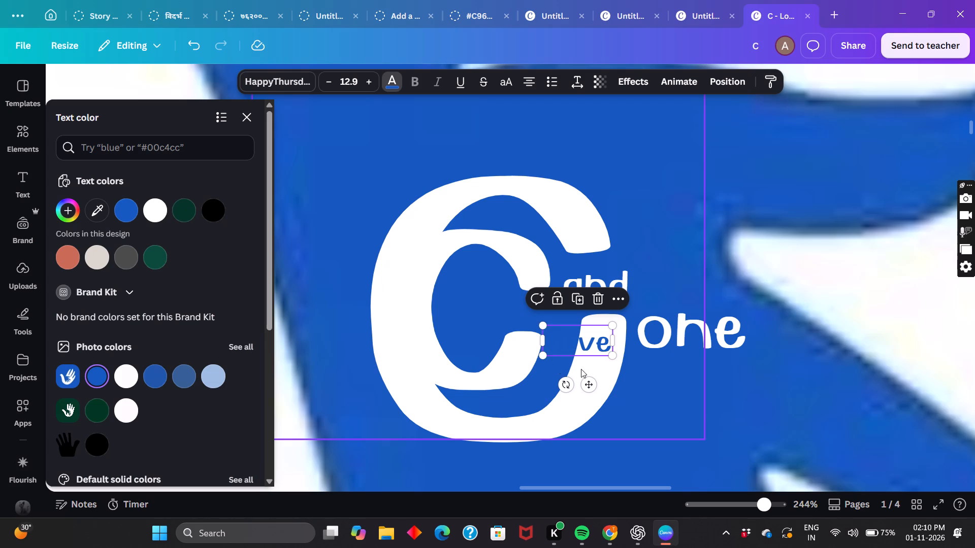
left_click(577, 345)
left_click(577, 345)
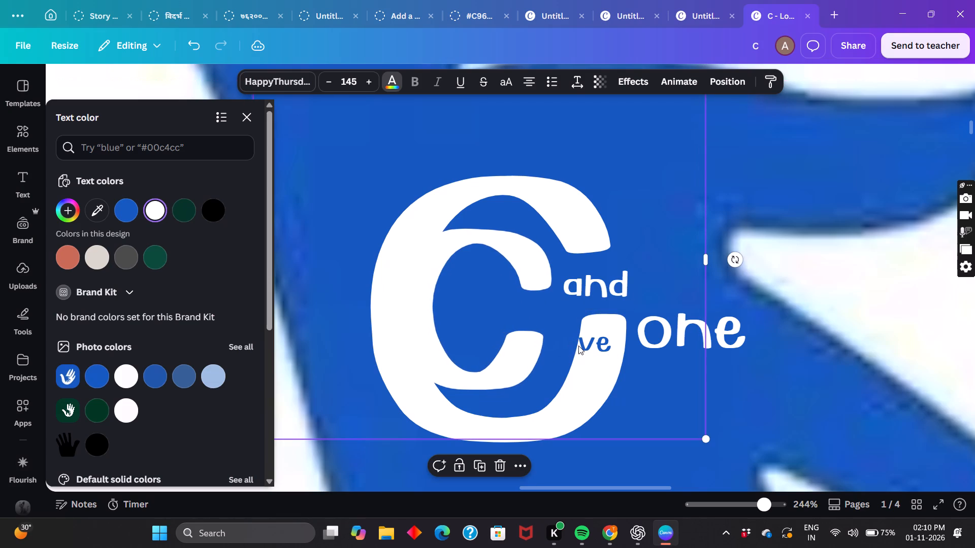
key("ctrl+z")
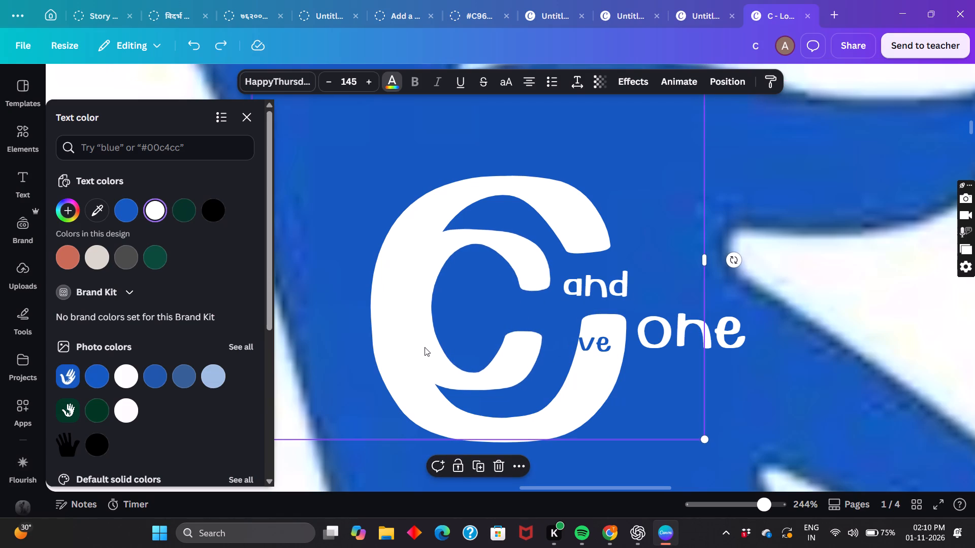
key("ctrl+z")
Ungroup the remaining big C, "and" and "one" lettering of page 1's monogram.
left_click(386, 291)
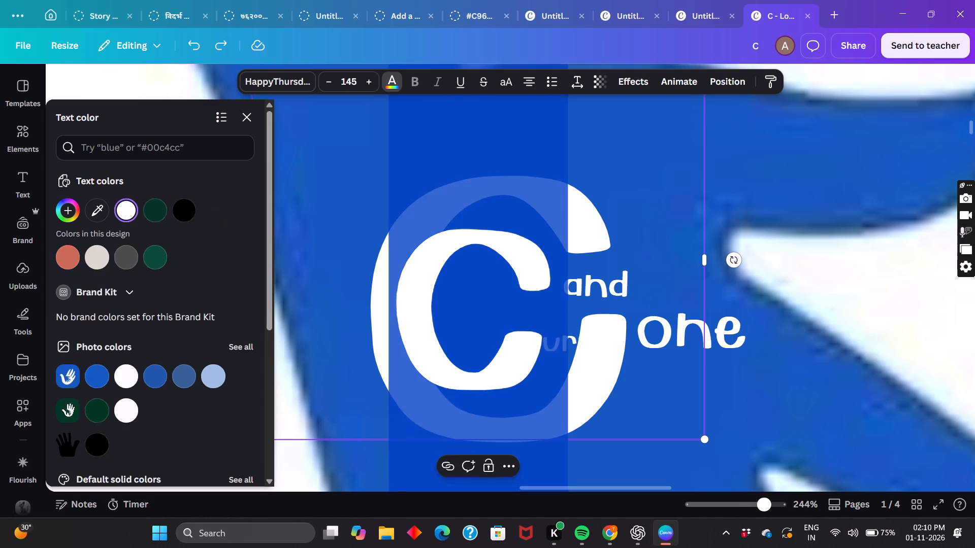
left_click(506, 311)
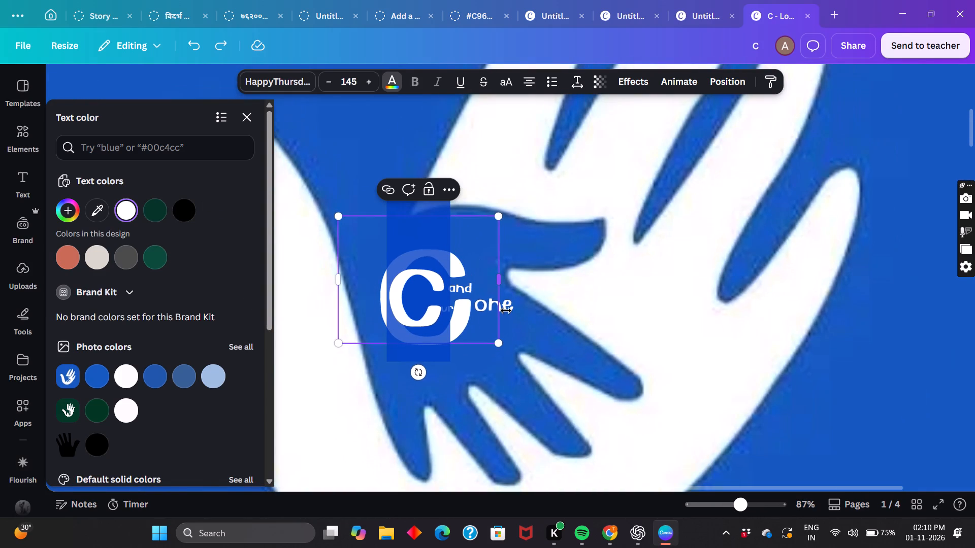
left_click(510, 309)
left_click(388, 183)
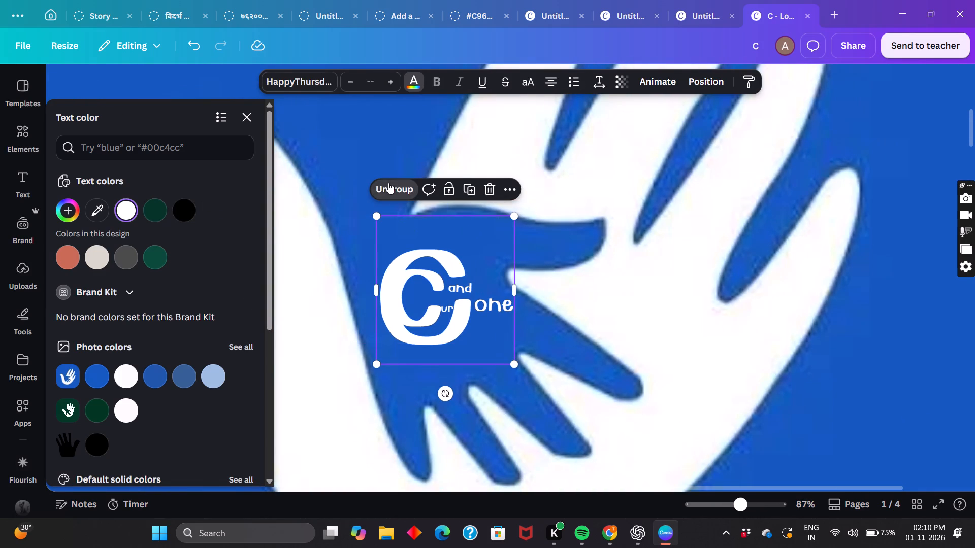
left_click(795, 371)
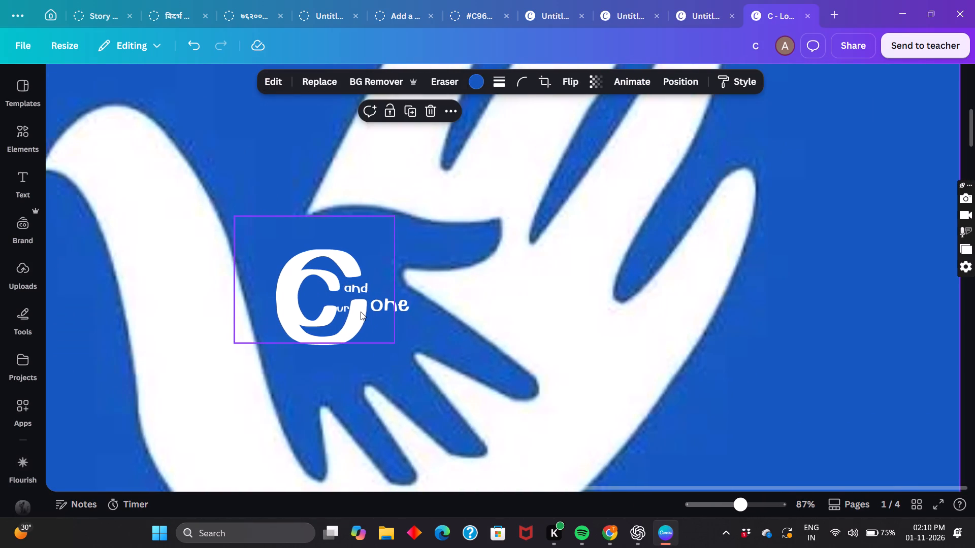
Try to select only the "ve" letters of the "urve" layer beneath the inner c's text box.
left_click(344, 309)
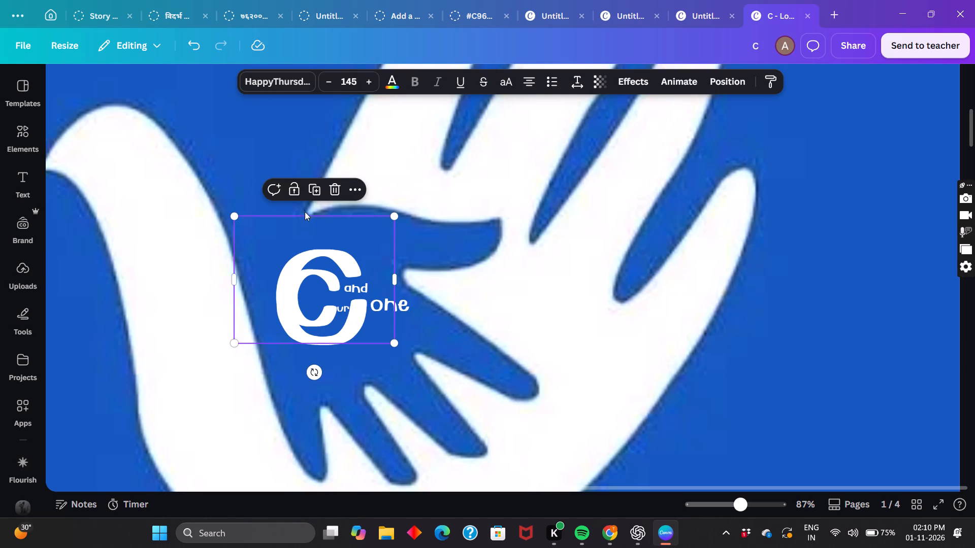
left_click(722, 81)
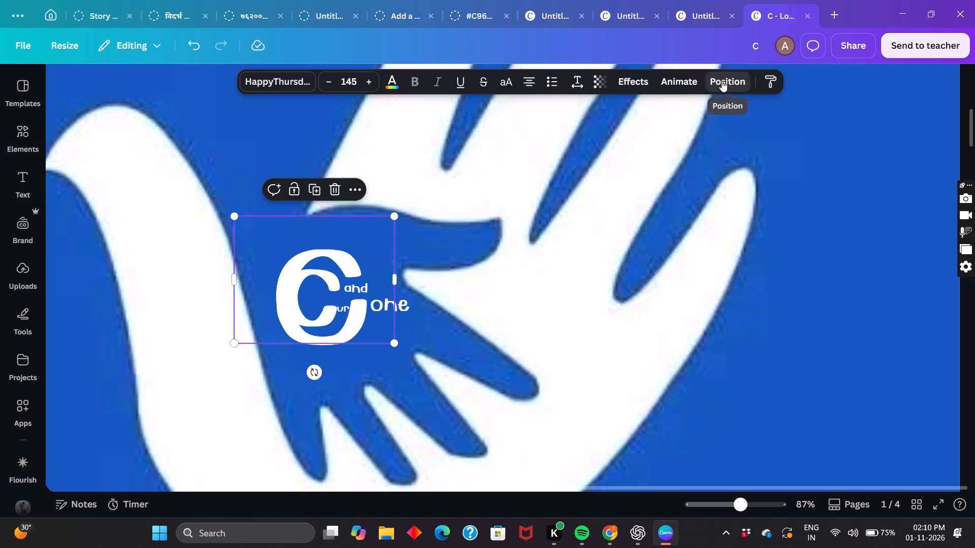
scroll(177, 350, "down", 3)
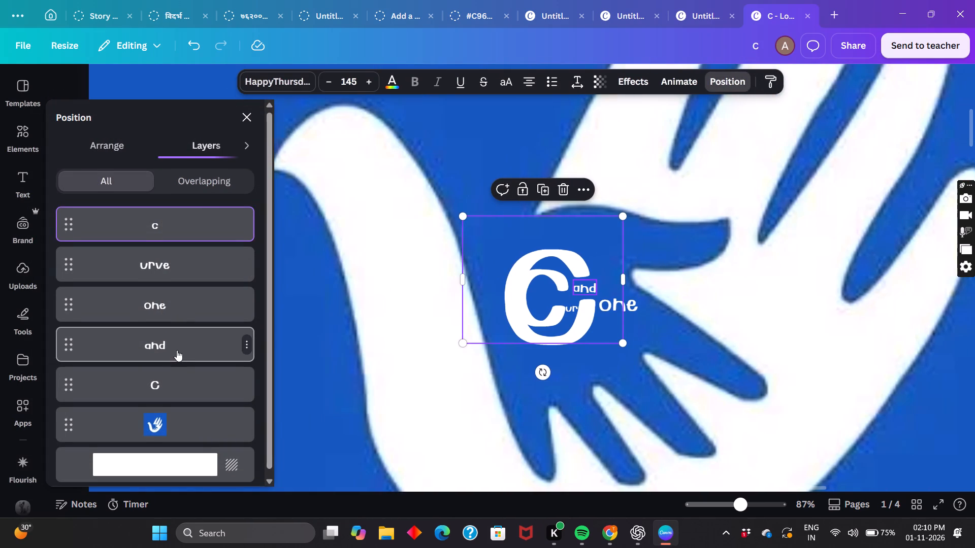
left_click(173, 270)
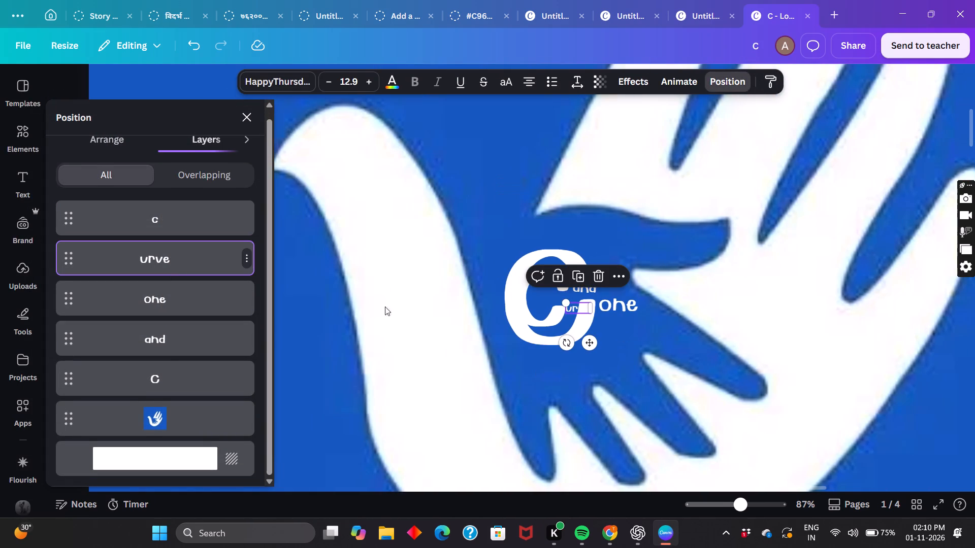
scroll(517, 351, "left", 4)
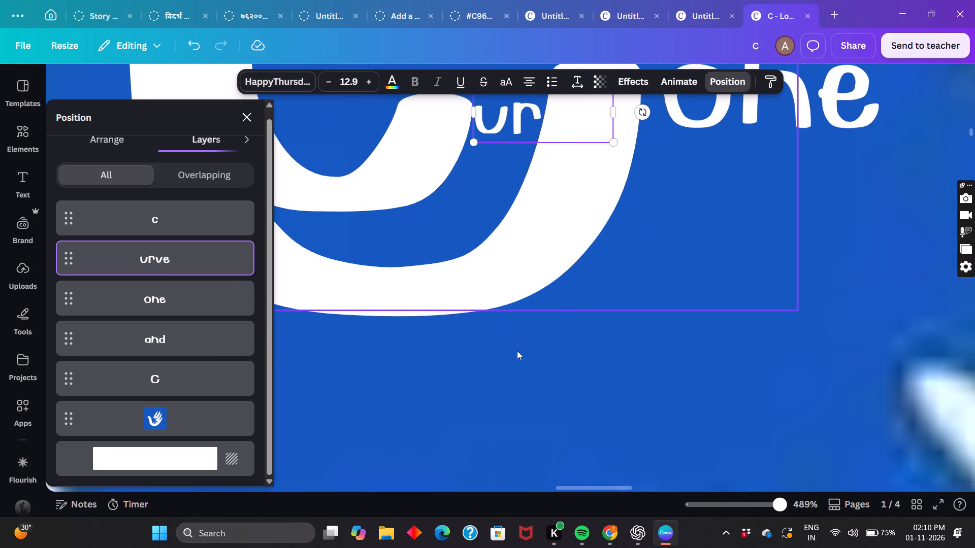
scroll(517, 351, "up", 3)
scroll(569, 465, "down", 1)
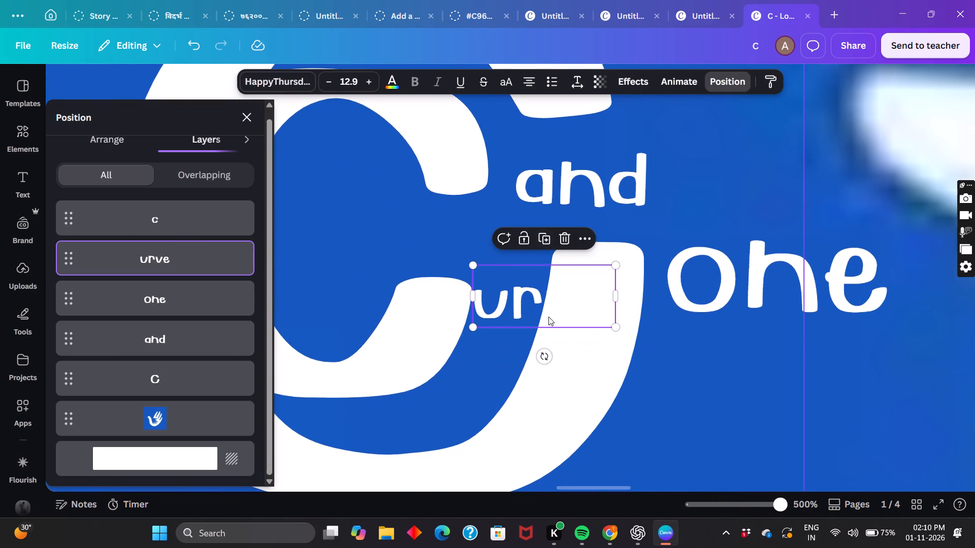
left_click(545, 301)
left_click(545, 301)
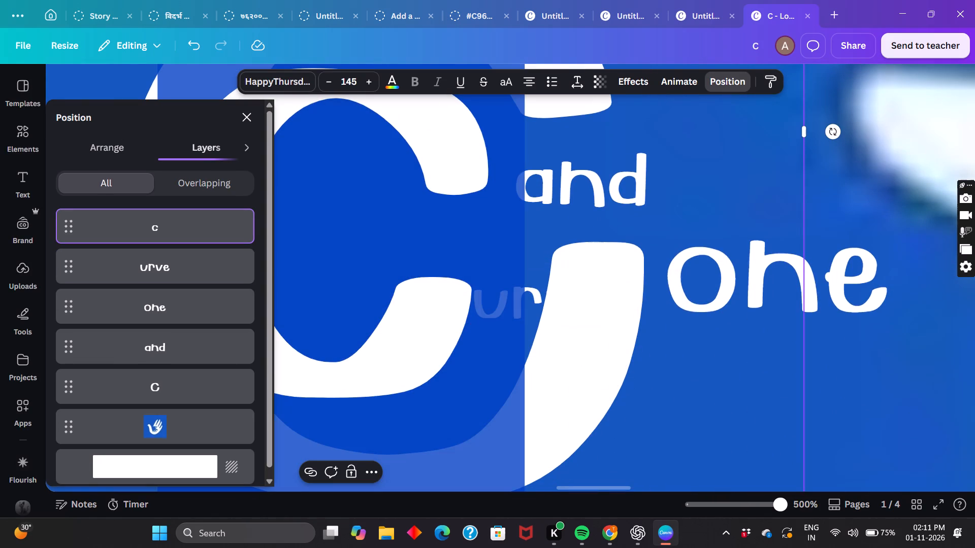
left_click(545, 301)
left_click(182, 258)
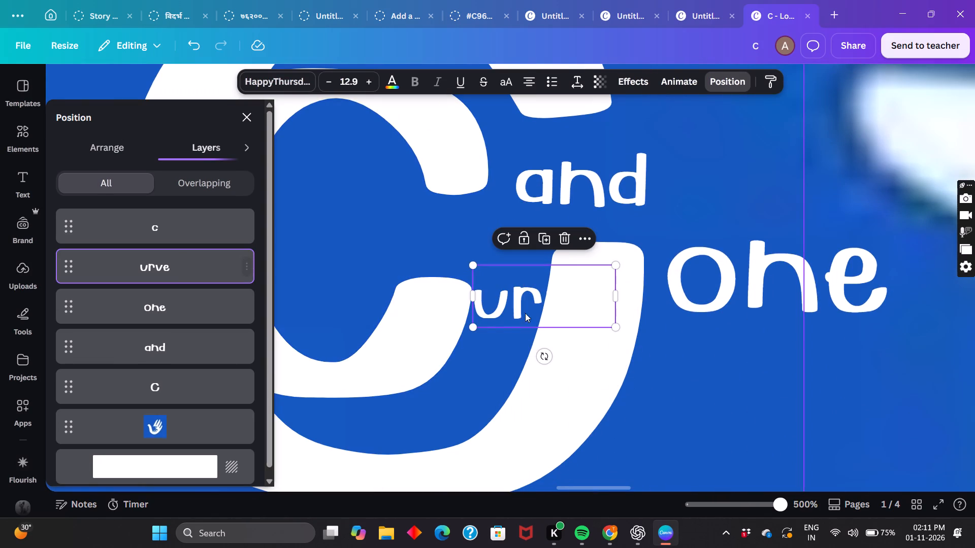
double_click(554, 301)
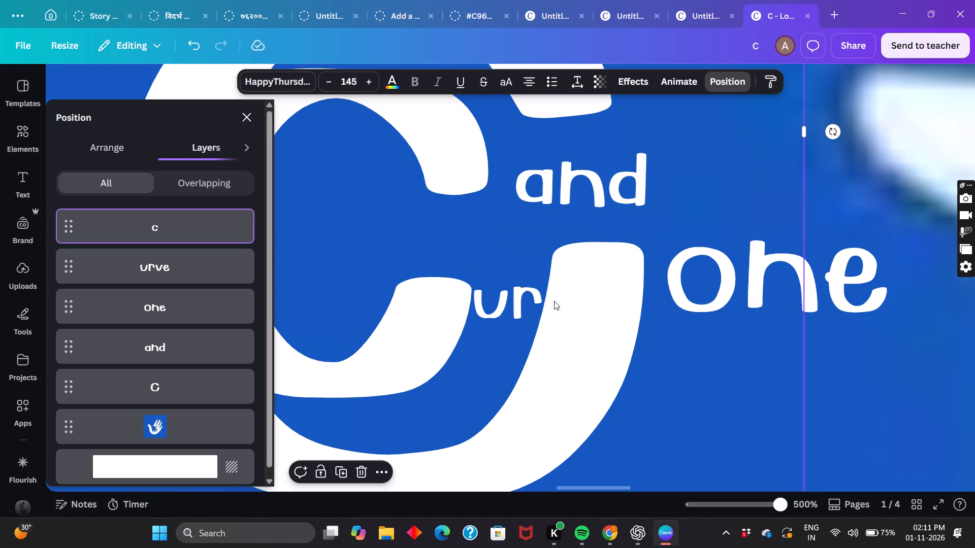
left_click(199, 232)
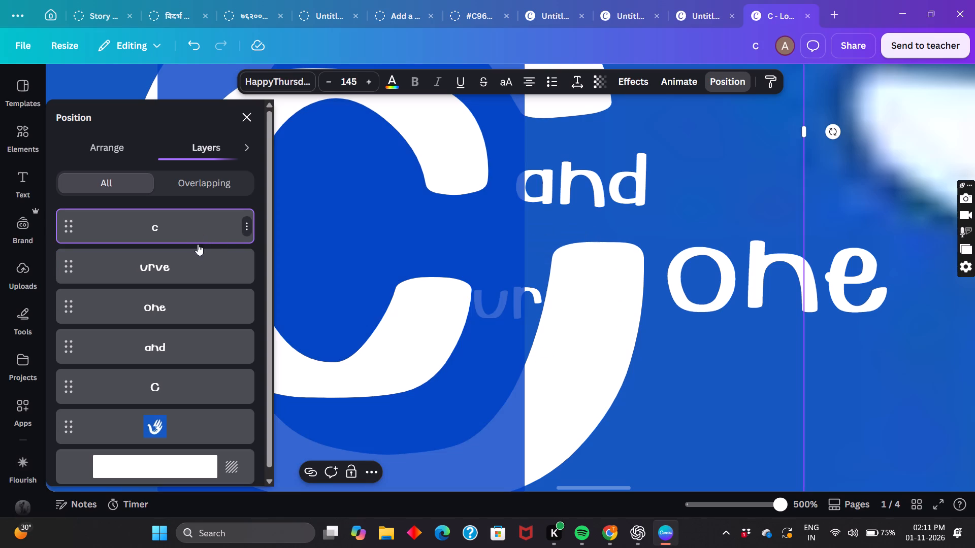
Duplicate the white "urve" lettering and move the copy to the empty blue area below the monogram.
left_click(188, 266)
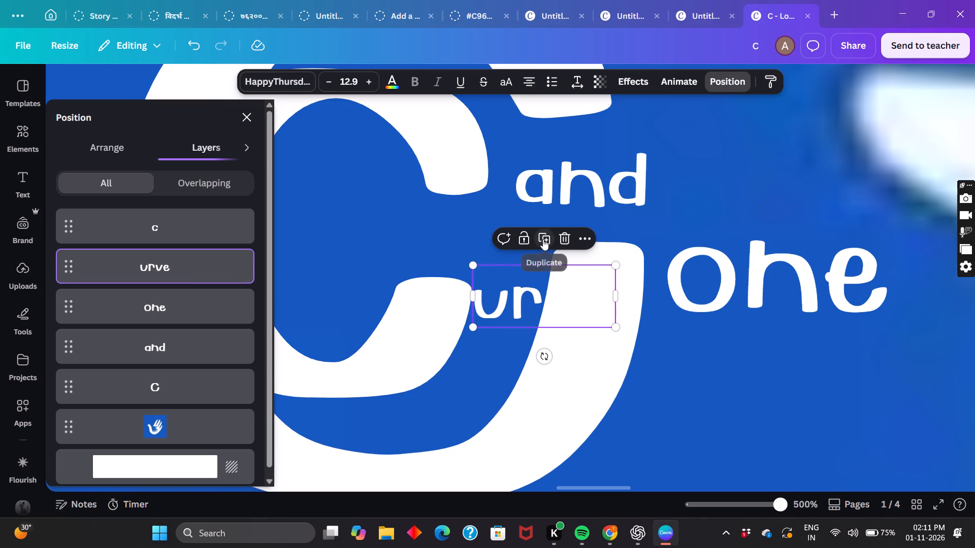
left_click(543, 239)
scroll(612, 332, "down", 2)
left_click_drag(578, 96, 731, 391)
Recolour only the "ve" letters of the duplicated "urve" vivid blue #1559c1 from the hand photo.
double_click(731, 391)
left_click(731, 391)
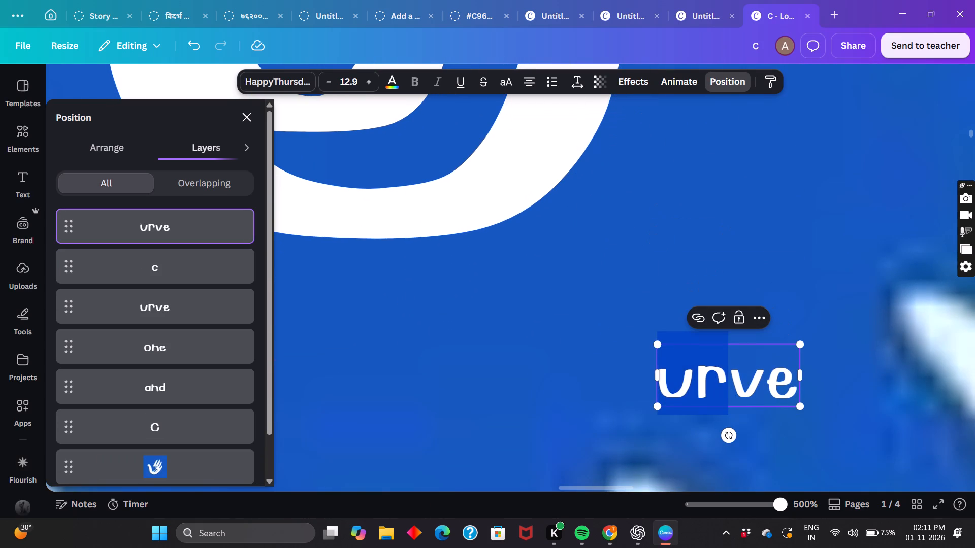
left_click(731, 391)
left_click_drag(731, 391, 711, 380)
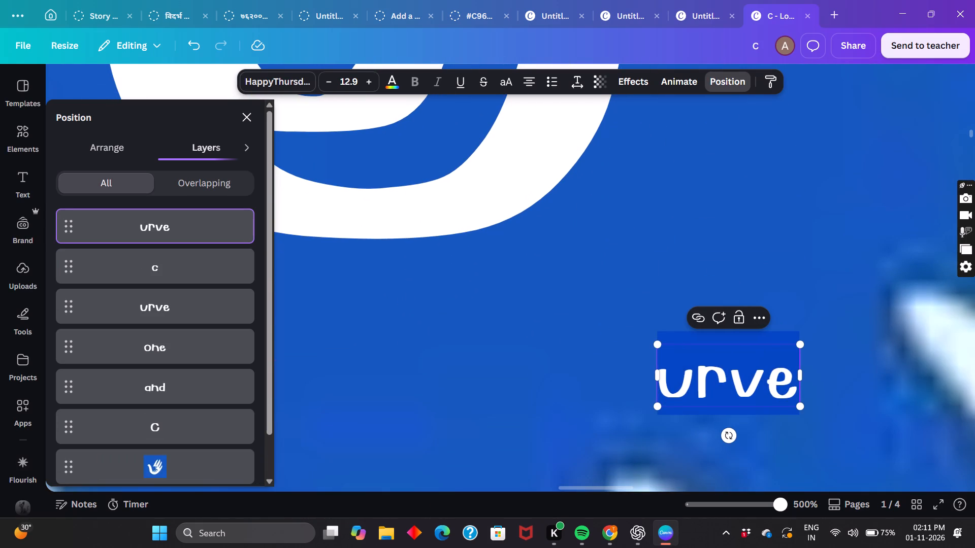
left_click_drag(728, 385, 769, 389)
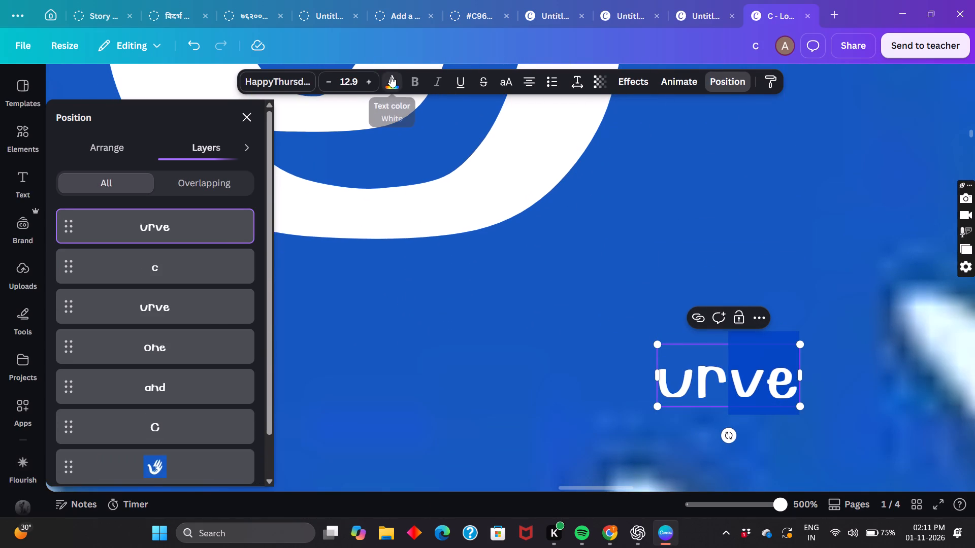
left_click(391, 76)
left_click(97, 373)
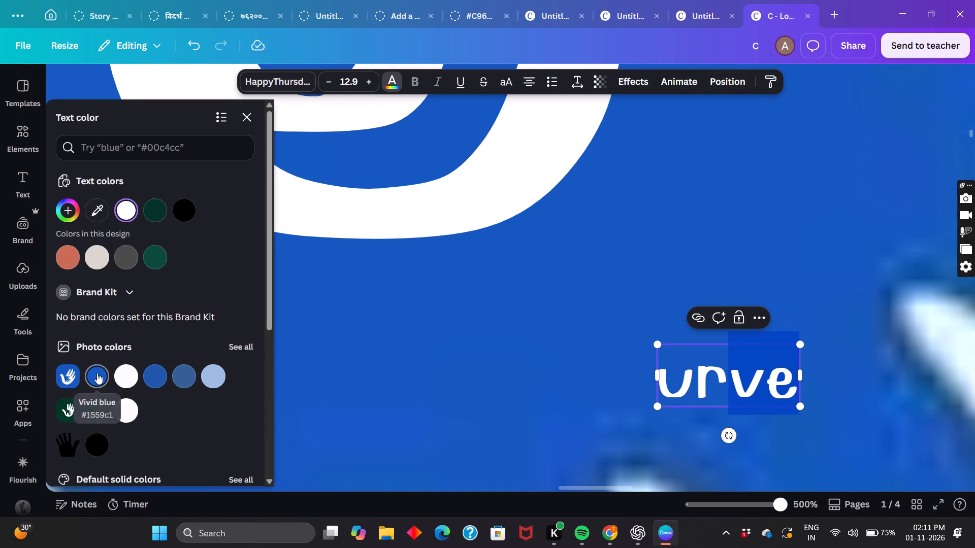
left_click(572, 442)
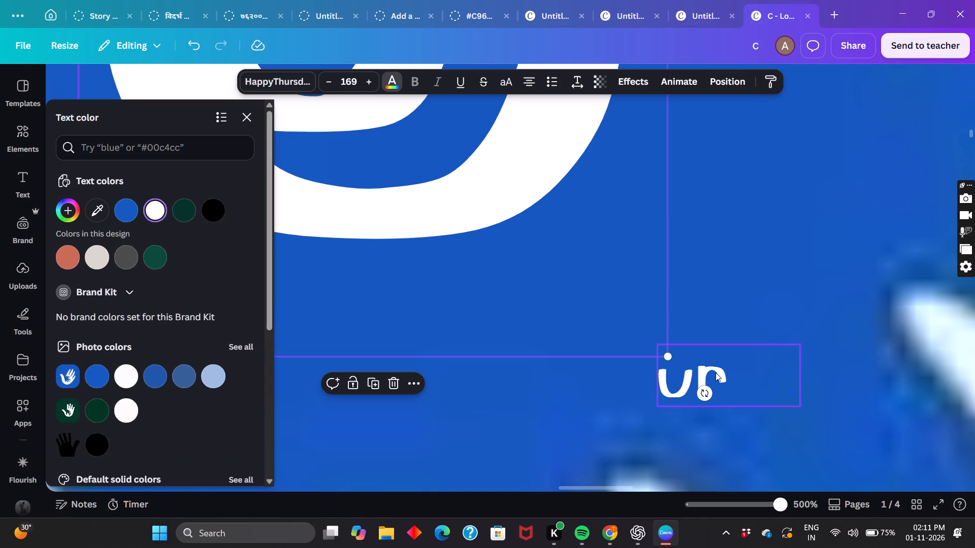
Move the two-tone "urve" copy exactly over the original "urve", with "ve" crossing the big C's lower stroke.
left_click_drag(726, 367, 534, 199)
scroll(534, 199, "up", 3)
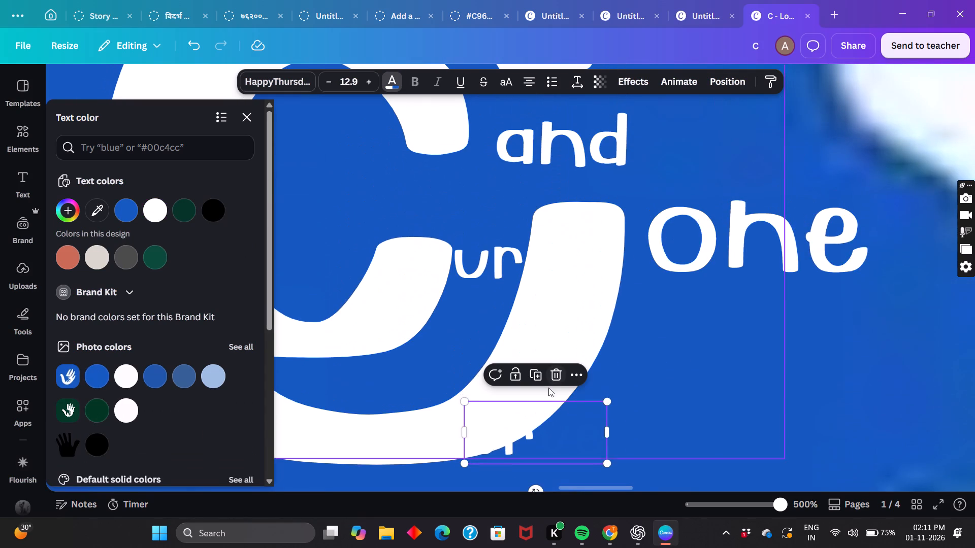
left_click_drag(561, 439, 551, 265)
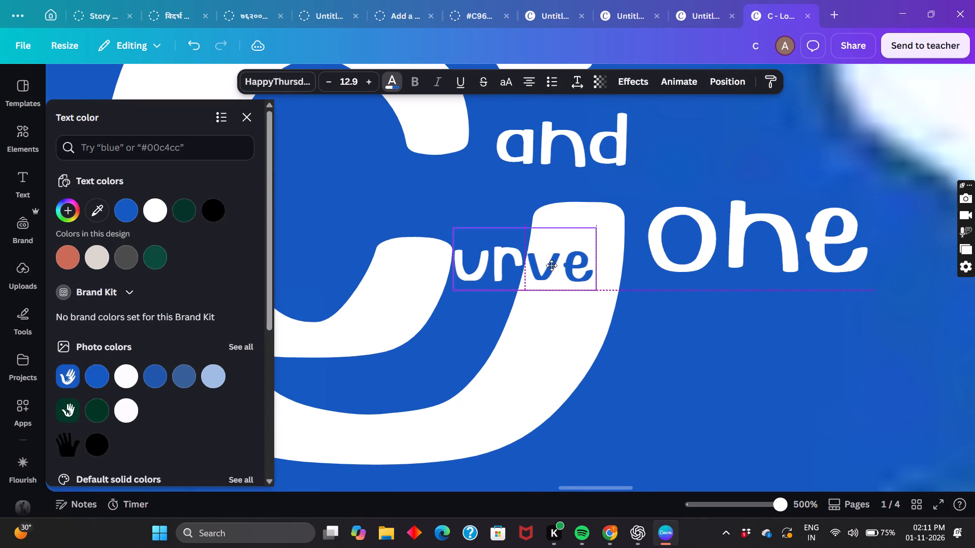
left_click_drag(551, 265, 551, 263)
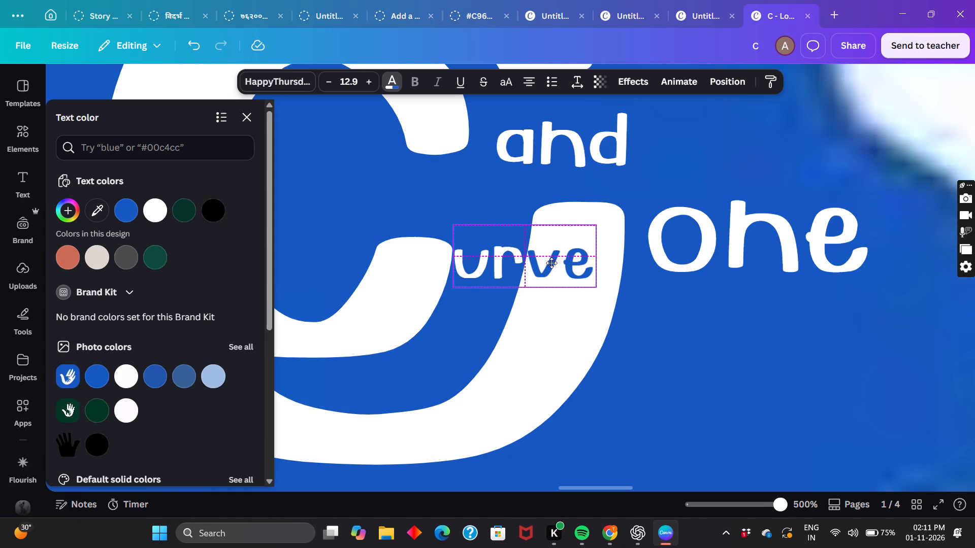
left_click_drag(551, 263, 551, 263)
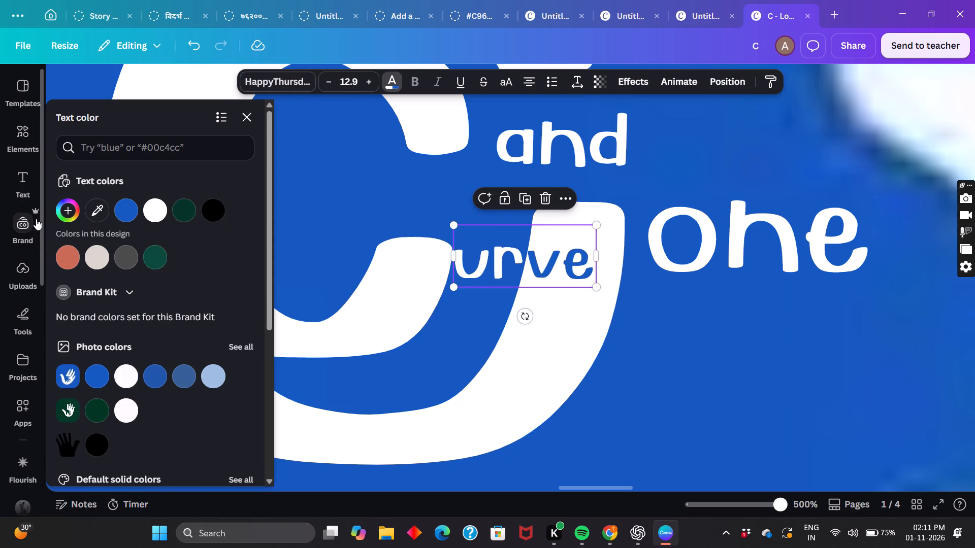
Delete the original all-white "urve" layer beneath the inner c, keeping the two-tone copy.
left_click(724, 79)
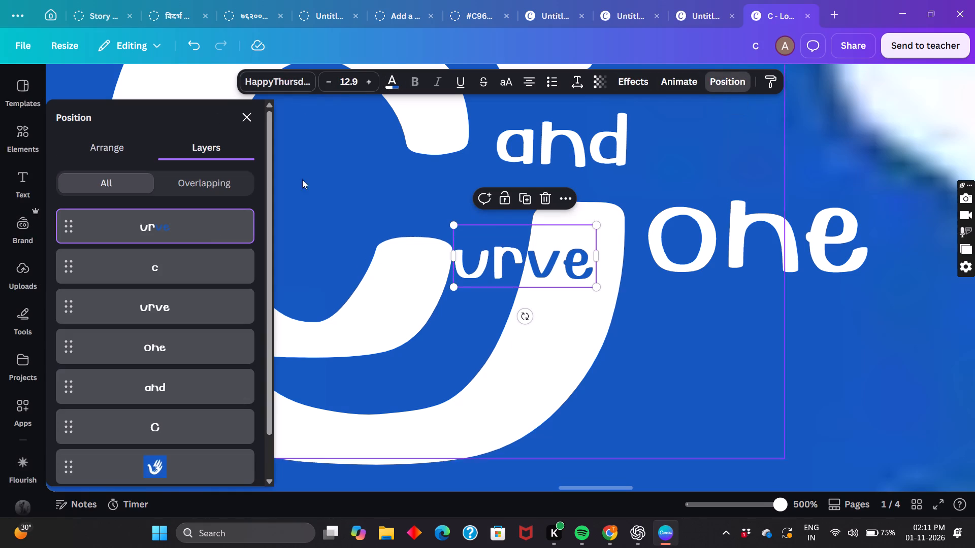
left_click(174, 314)
key("BackSpace")
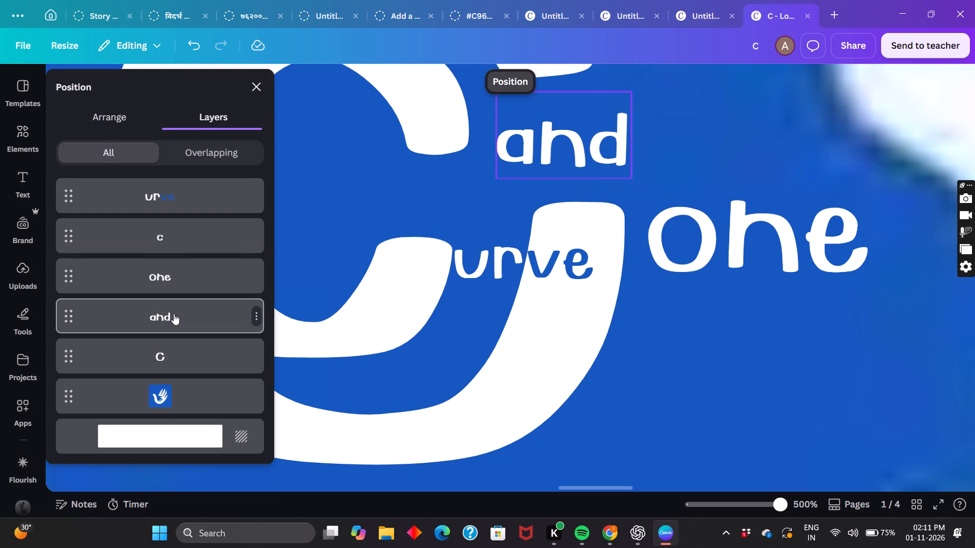
left_click(499, 265)
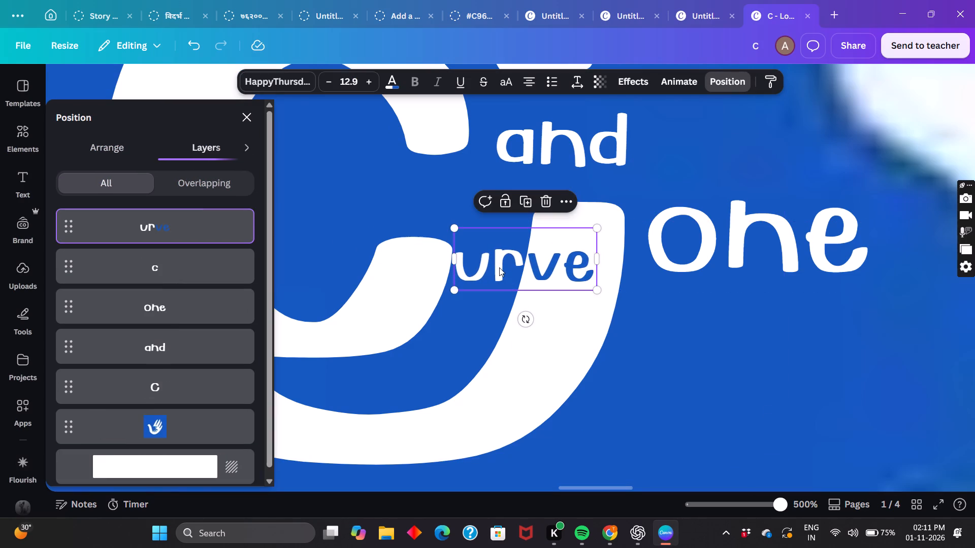
left_click(703, 383)
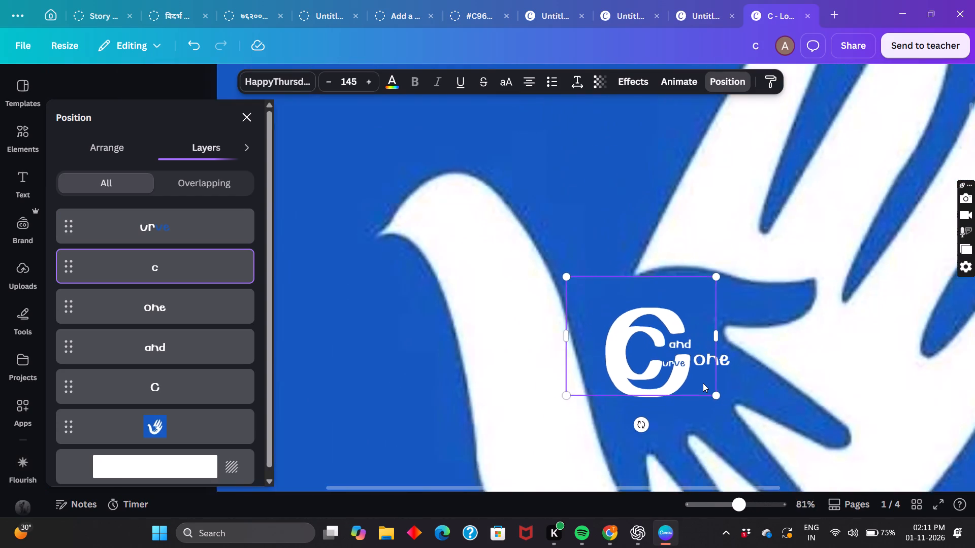
Add a new fifth page after page 4 of the logo design.
left_click(817, 438)
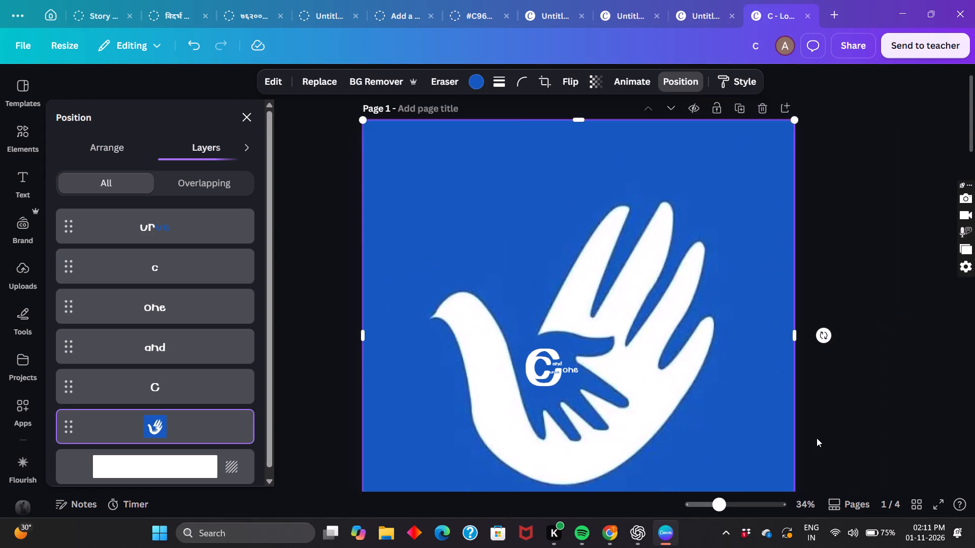
scroll(817, 438, "down", 10)
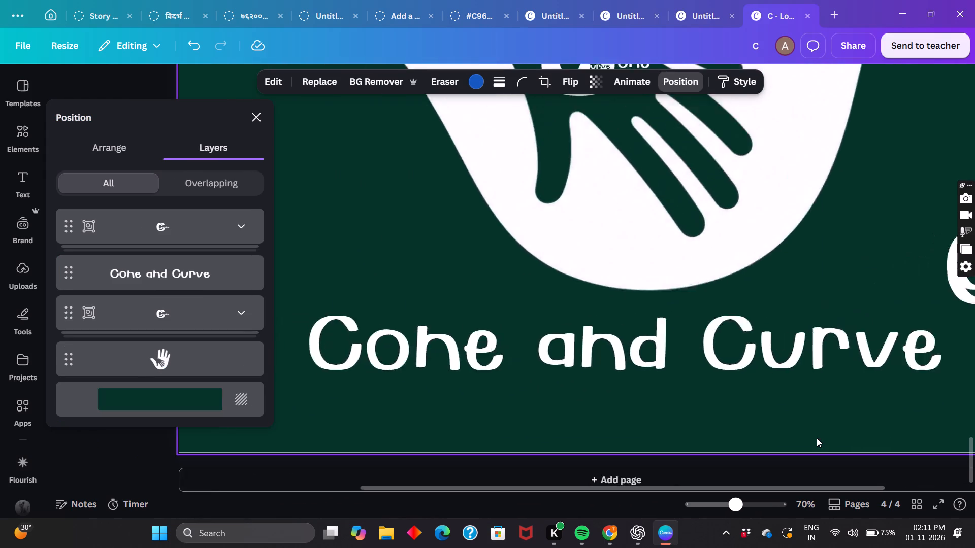
scroll(817, 438, "up", 3)
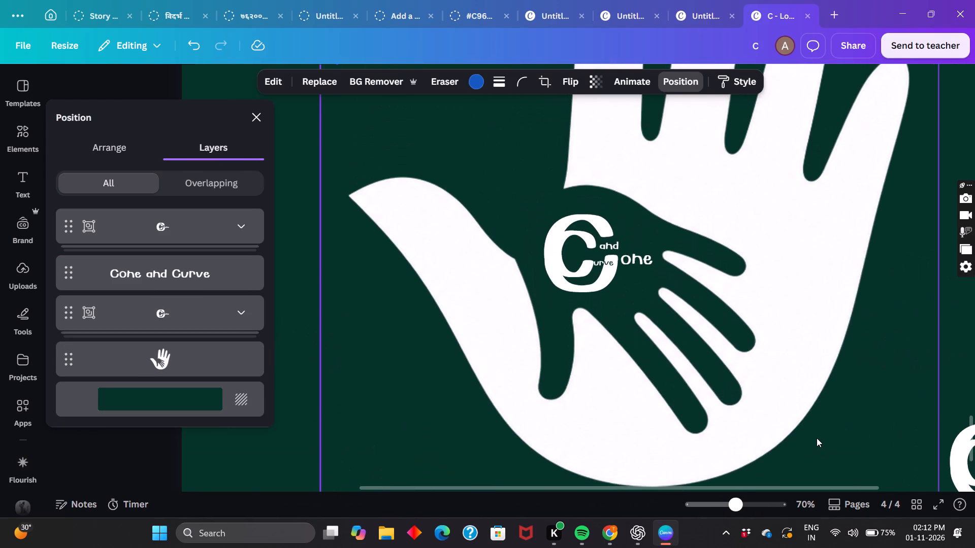
scroll(817, 438, "down", 4)
left_click(643, 473)
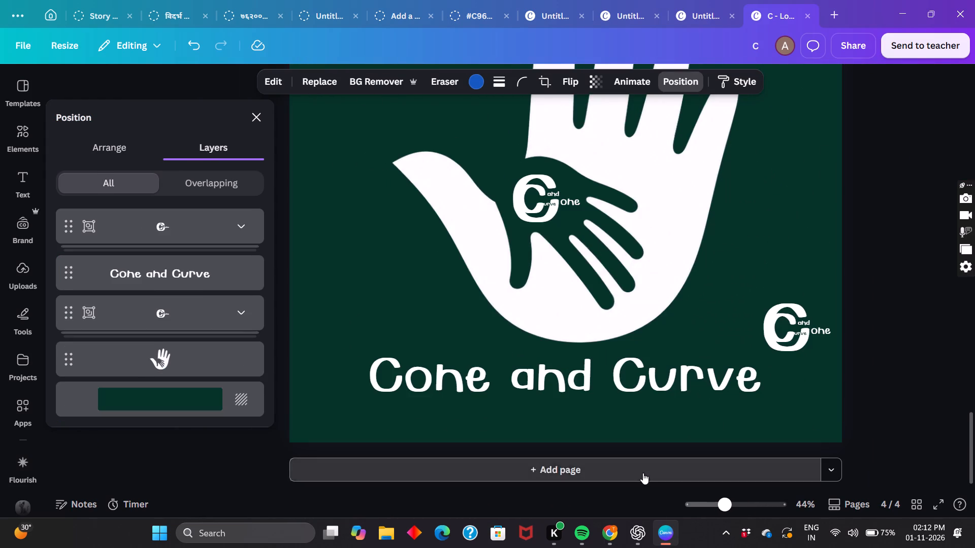
Move the spare grouped C monogram from page 4's lower corner onto the blank page 5.
scroll(643, 473, "up", 3)
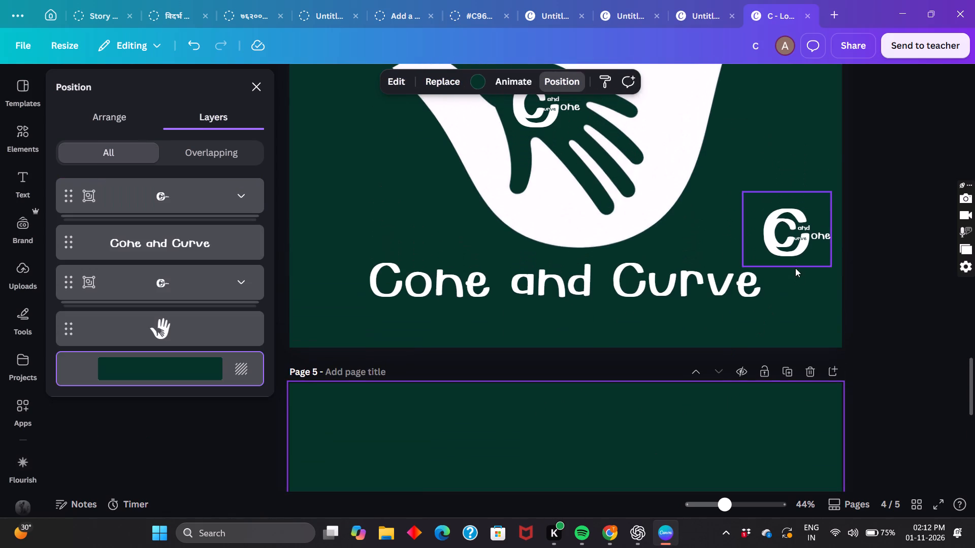
left_click_drag(787, 235, 559, 491)
Enlarge the monogram group on page 5 to about three times its size.
scroll(559, 491, "down", 4)
scroll(559, 491, "up", 1)
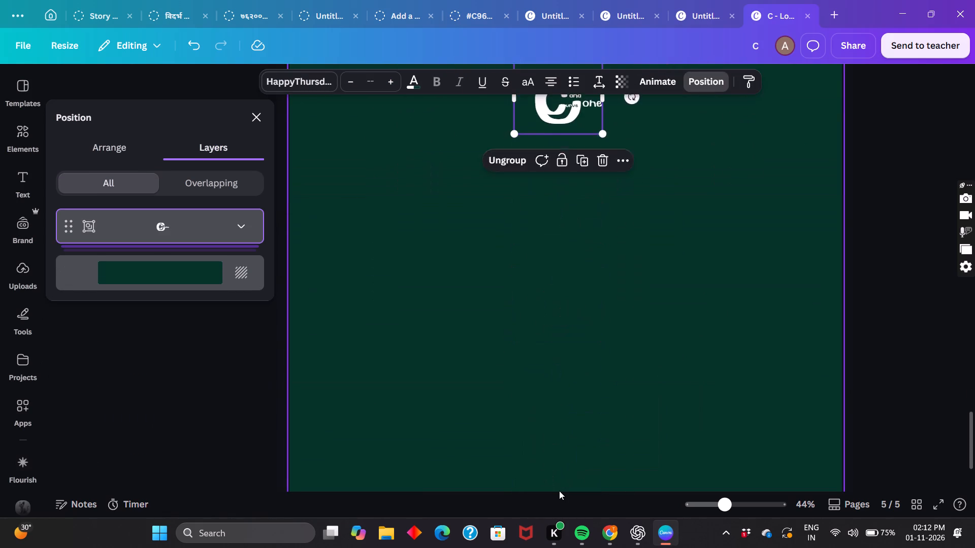
scroll(559, 491, "up", 1)
left_click_drag(604, 255, 748, 487)
Centre the enlarged monogram group horizontally and vertically on page 5 and deselect it.
left_click_drag(667, 350, 602, 425)
scroll(785, 369, "down", 5)
scroll(785, 369, "up", 1)
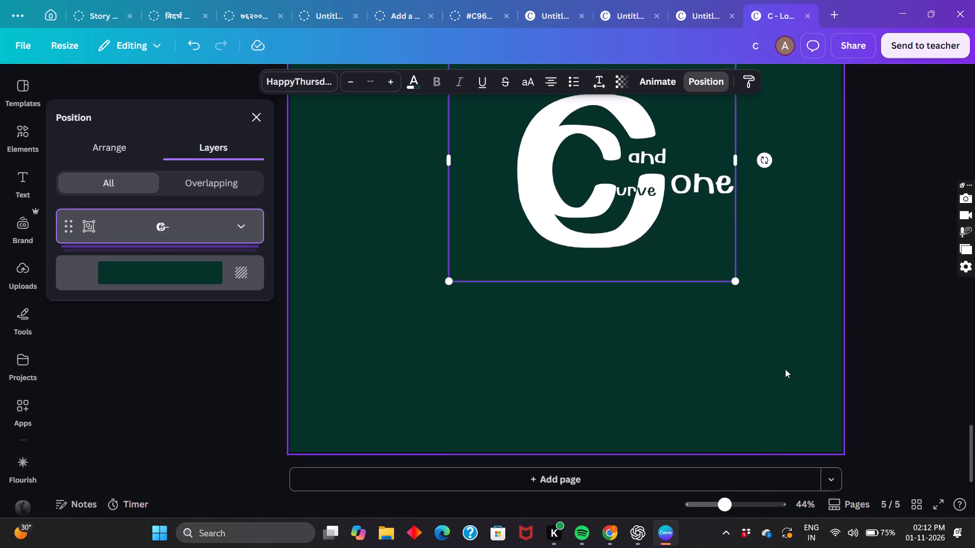
scroll(785, 369, "up", 1)
left_click_drag(672, 327, 618, 338)
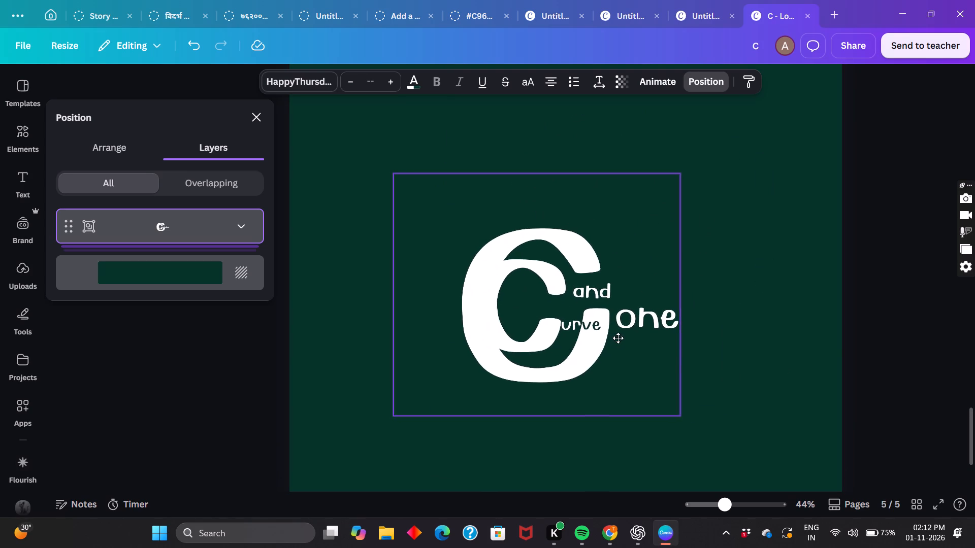
left_click_drag(618, 338, 630, 342)
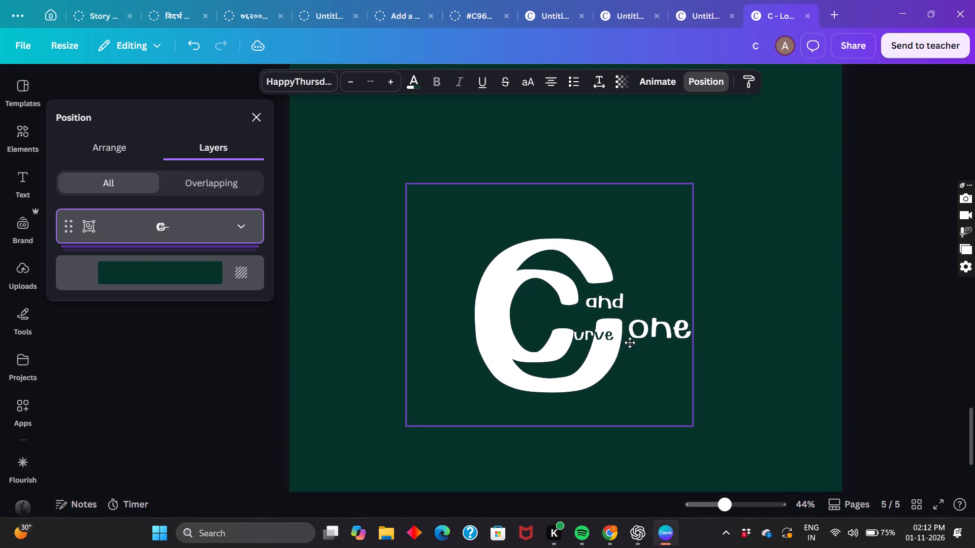
left_click_drag(630, 342, 593, 342)
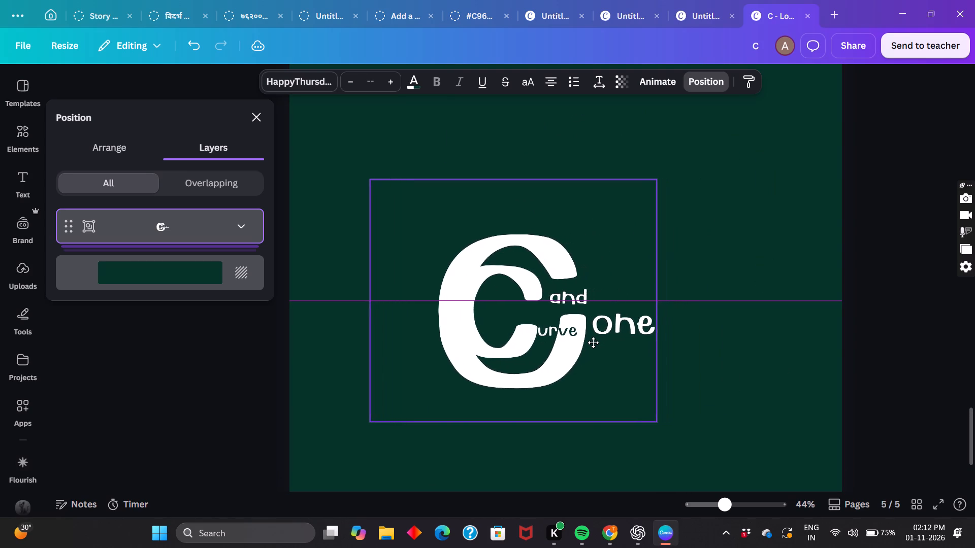
left_click_drag(593, 342, 647, 341)
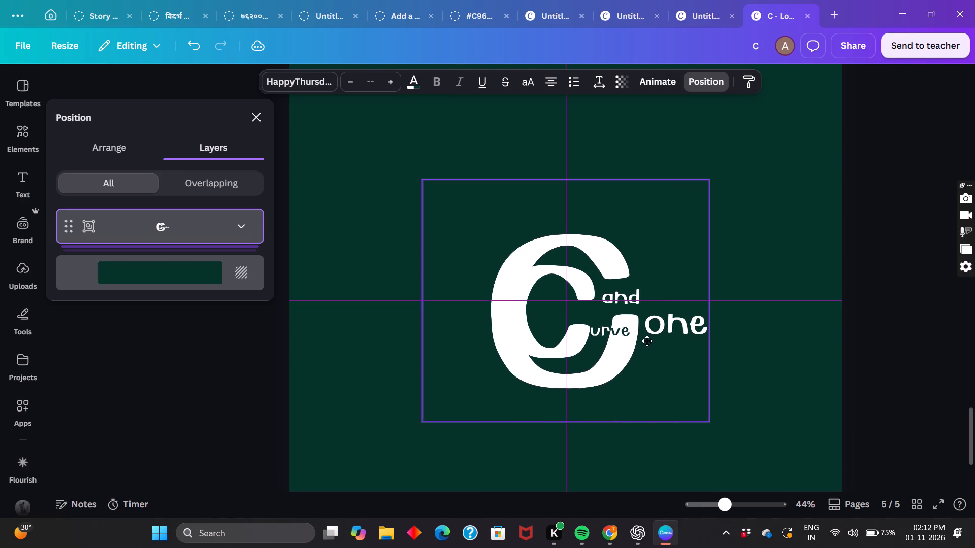
left_click_drag(647, 341, 646, 341)
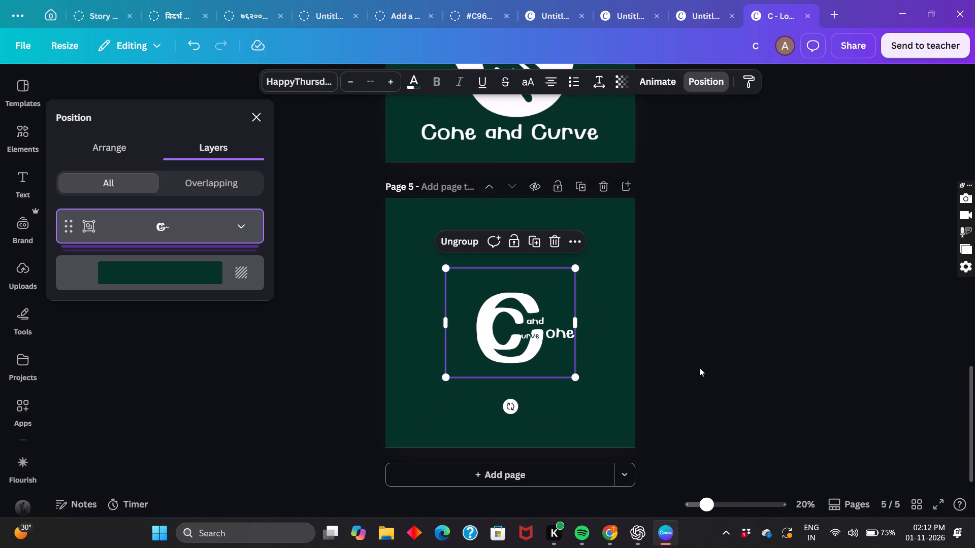
left_click(699, 367)
left_click(699, 367)
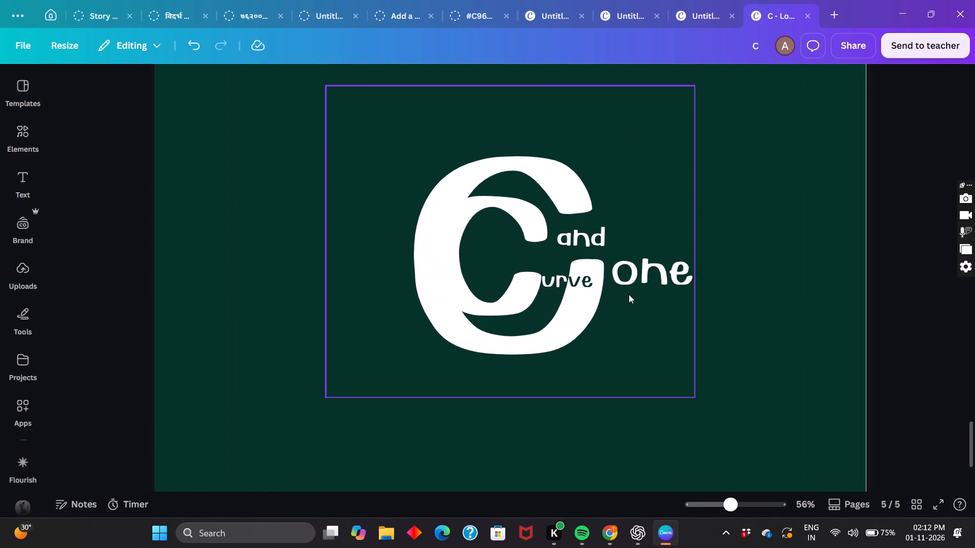
Ungroup page 5's monogram into its separate lettering pieces.
left_click(598, 247)
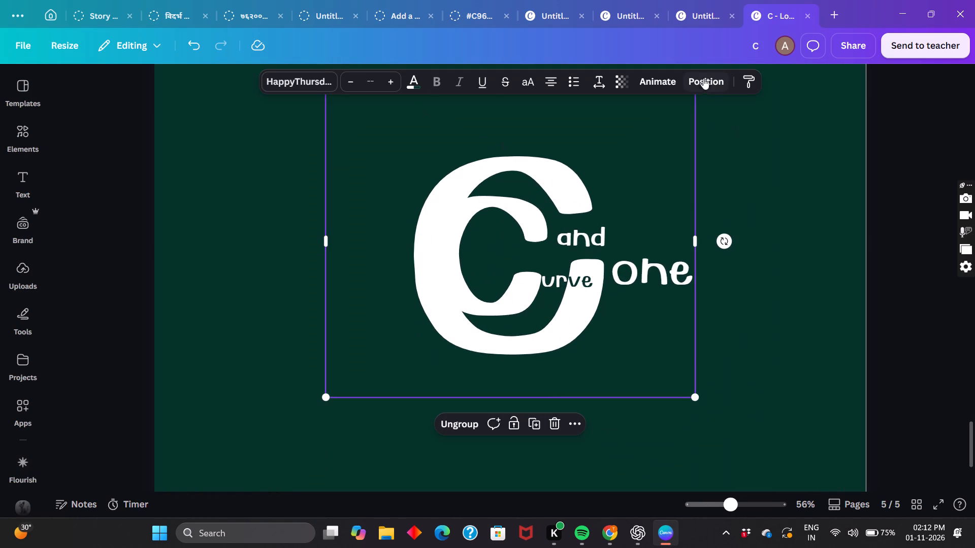
left_click(464, 426)
left_click(712, 435)
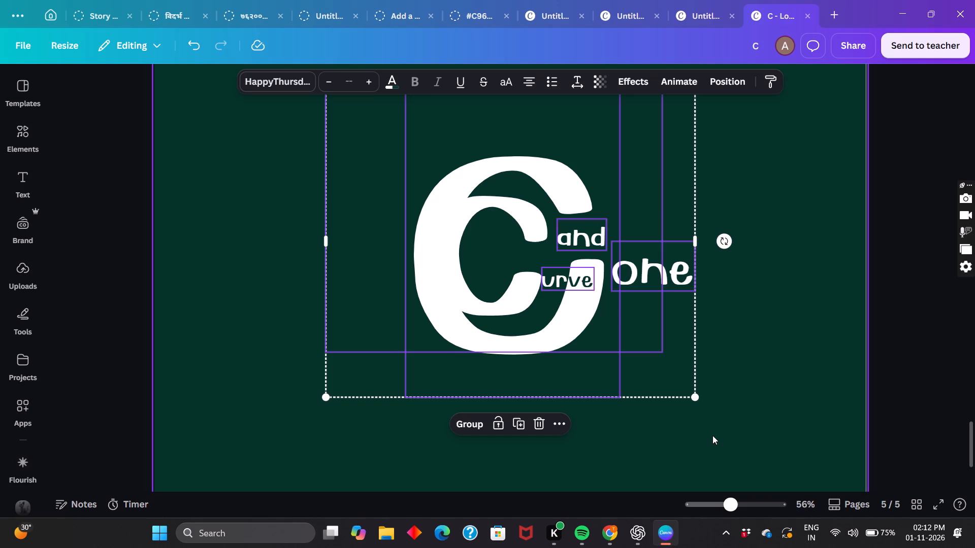
Move the "and" lettering on page 5 into the hollow of the inner c and reduce its font size to 45.9.
left_click_drag(573, 233, 492, 247)
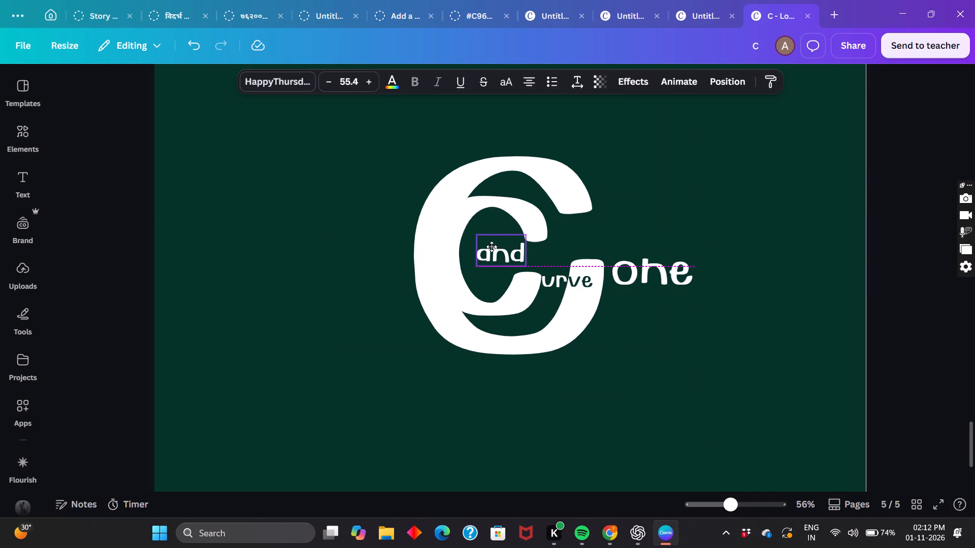
left_click_drag(492, 247, 484, 247)
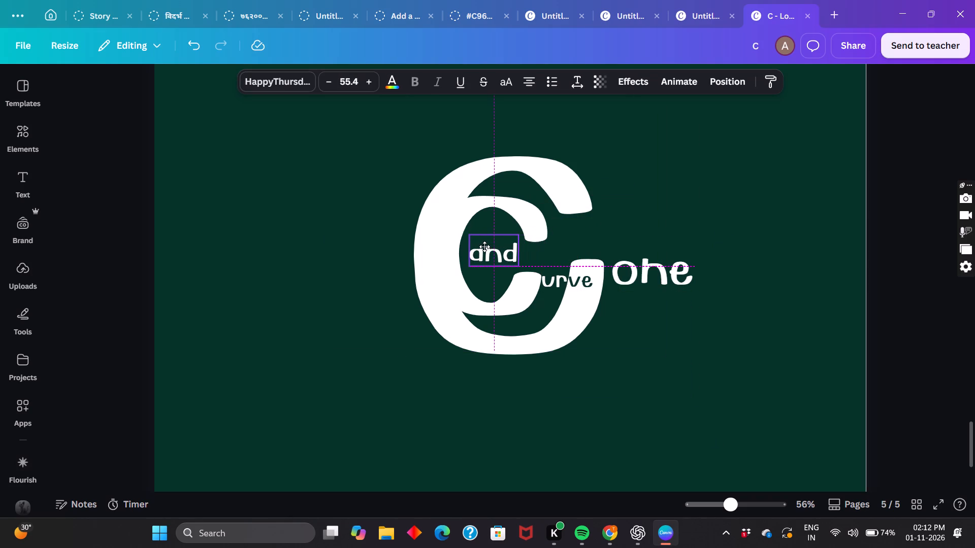
left_click_drag(484, 247, 481, 248)
left_click_drag(481, 248, 481, 252)
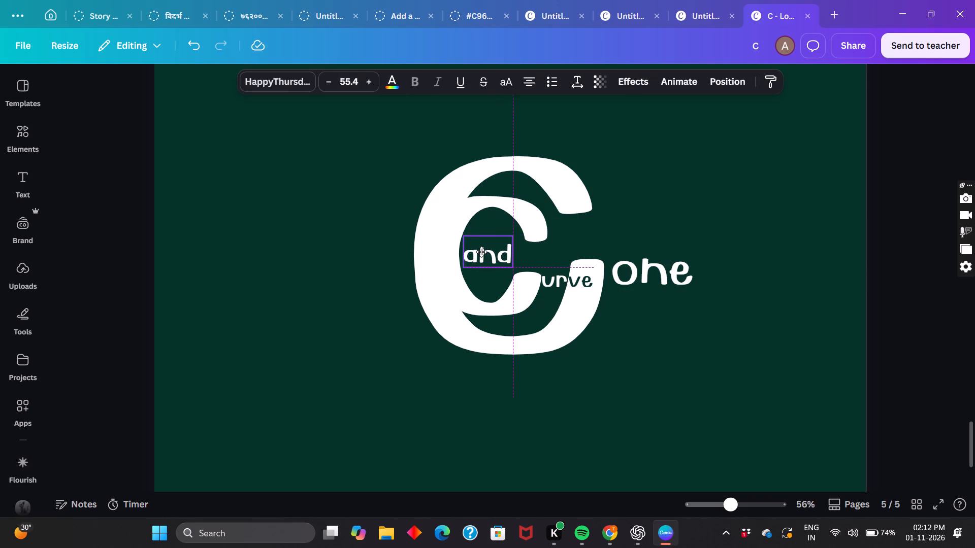
left_click_drag(481, 252, 481, 254)
left_click_drag(512, 273, 505, 266)
left_click(492, 254)
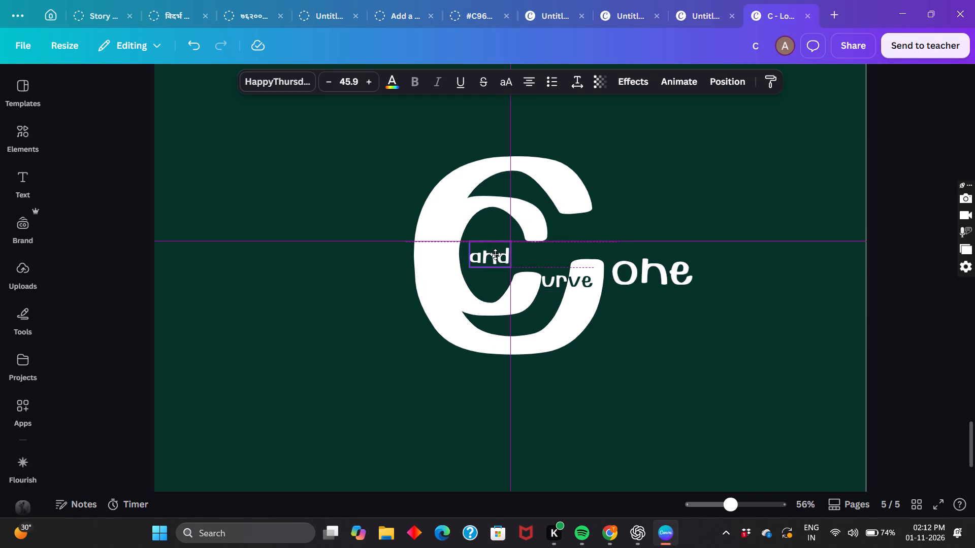
left_click(811, 319)
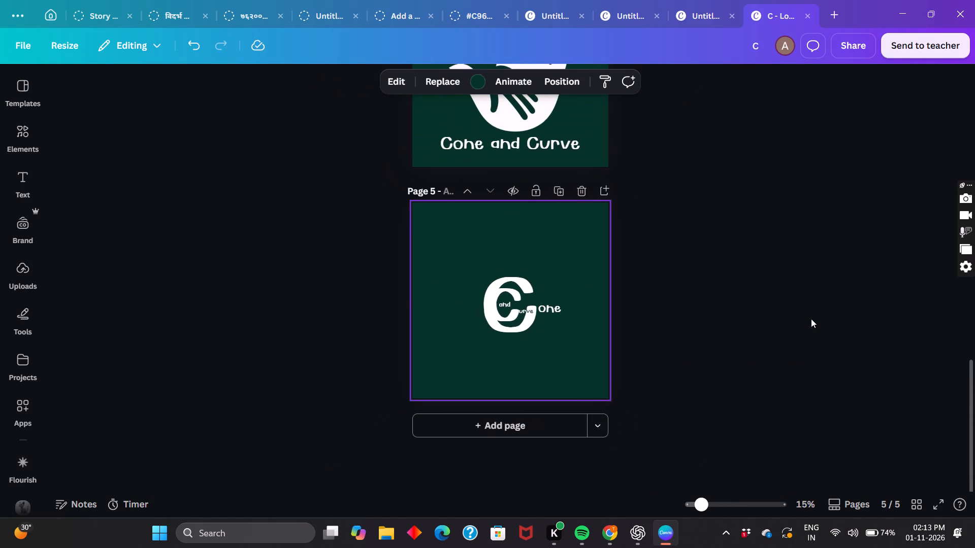
Ungroup the small monogram in the palm of page 4's hands into separate lettering pieces.
scroll(811, 319, "up", 1)
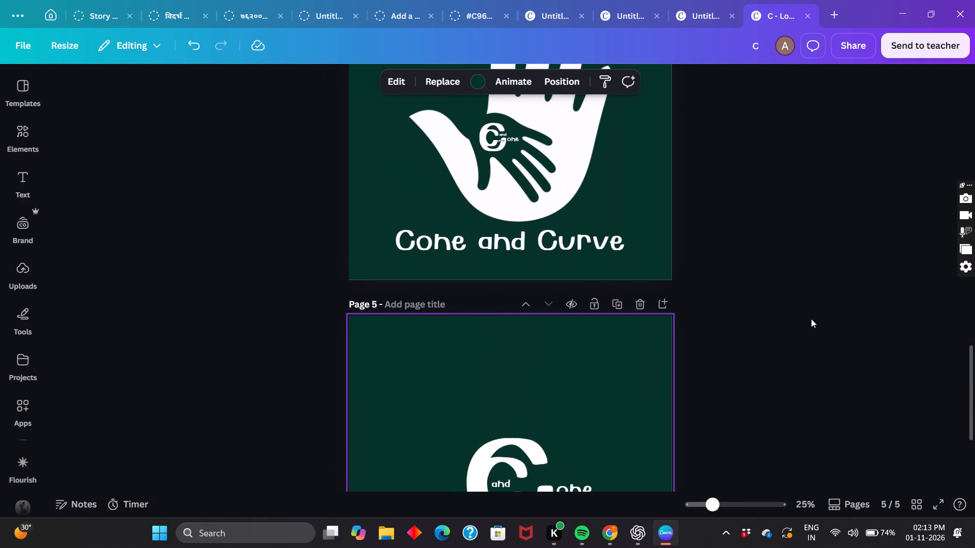
scroll(811, 319, "up", 2)
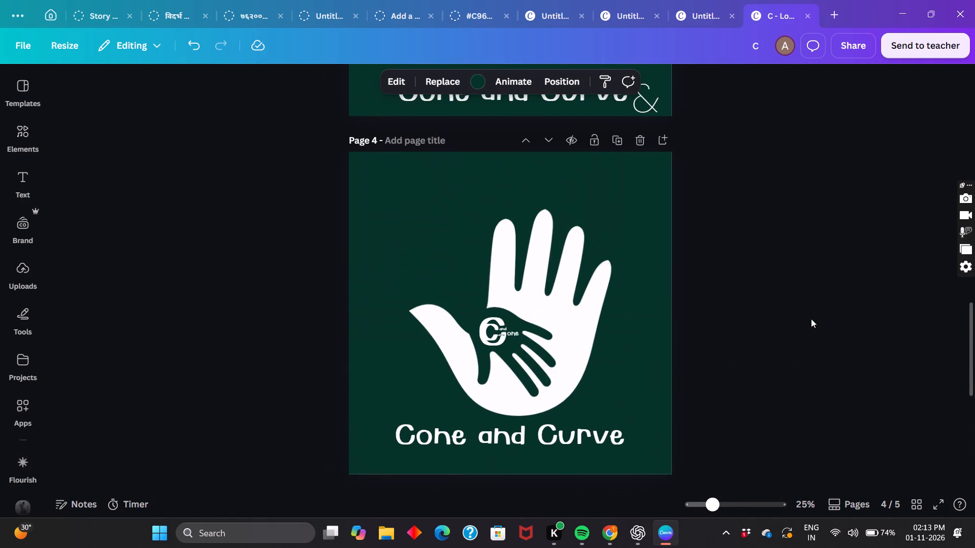
scroll(811, 319, "down", 1)
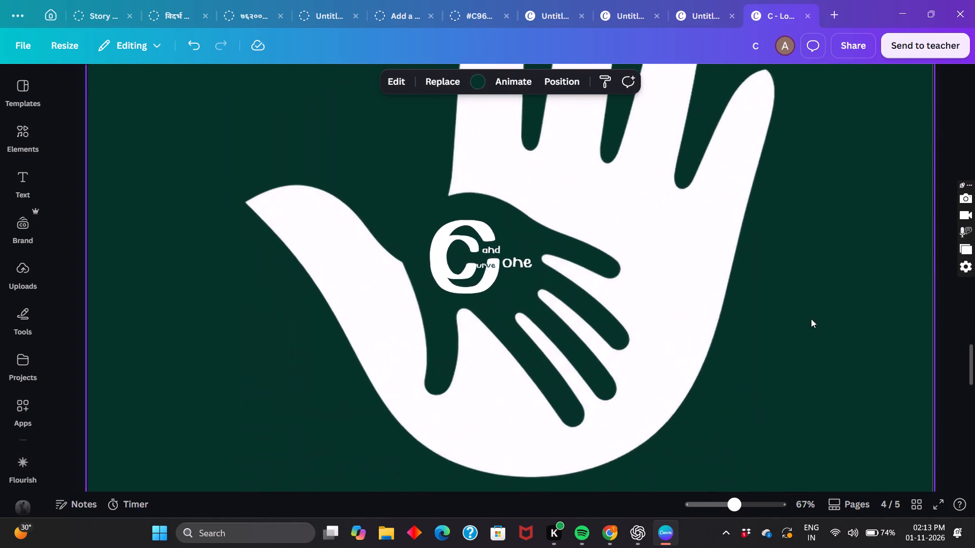
left_click(473, 252)
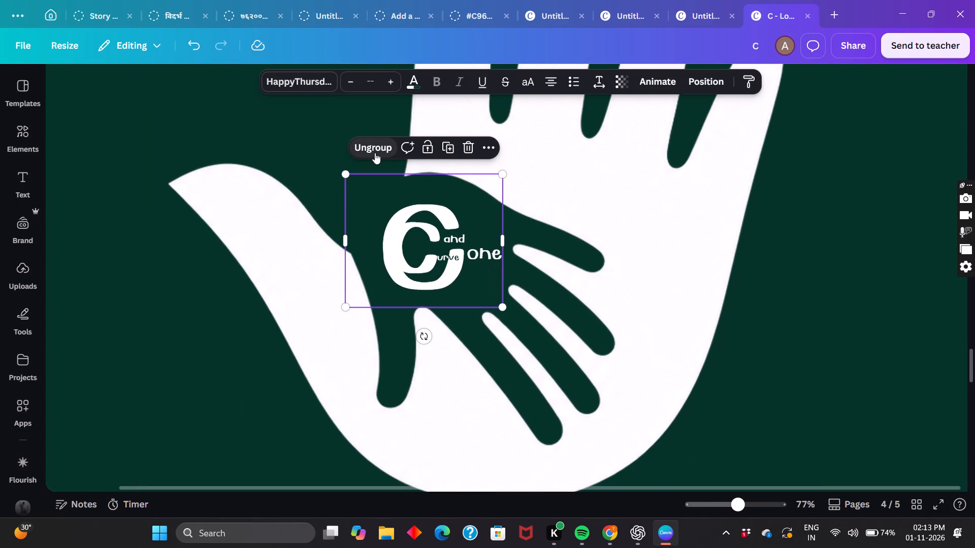
left_click(375, 153)
left_click(802, 365)
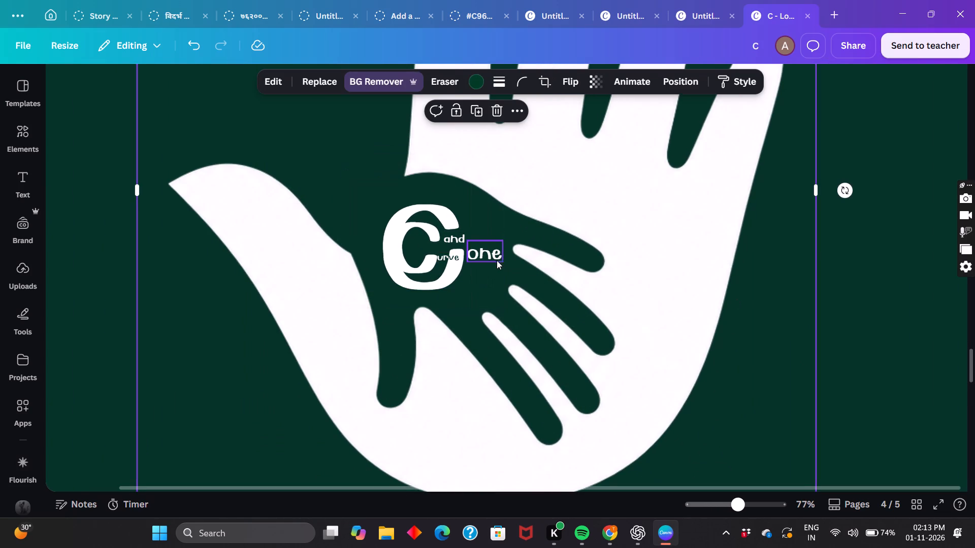
Delete the "one" and "urve" lettering from page 4's palm monogram, keeping both Cs and "and".
left_click(490, 256)
key("BackSpace")
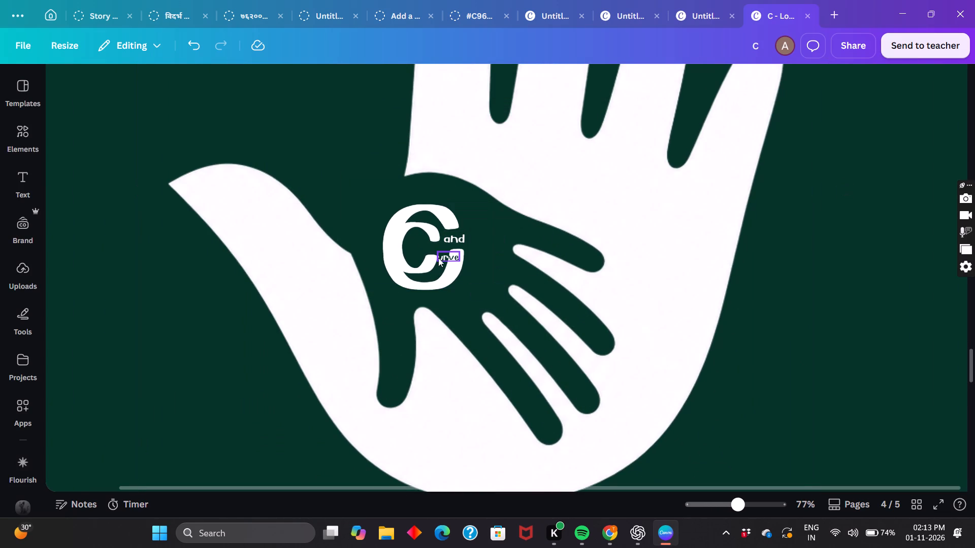
left_click(437, 257)
left_click(446, 257)
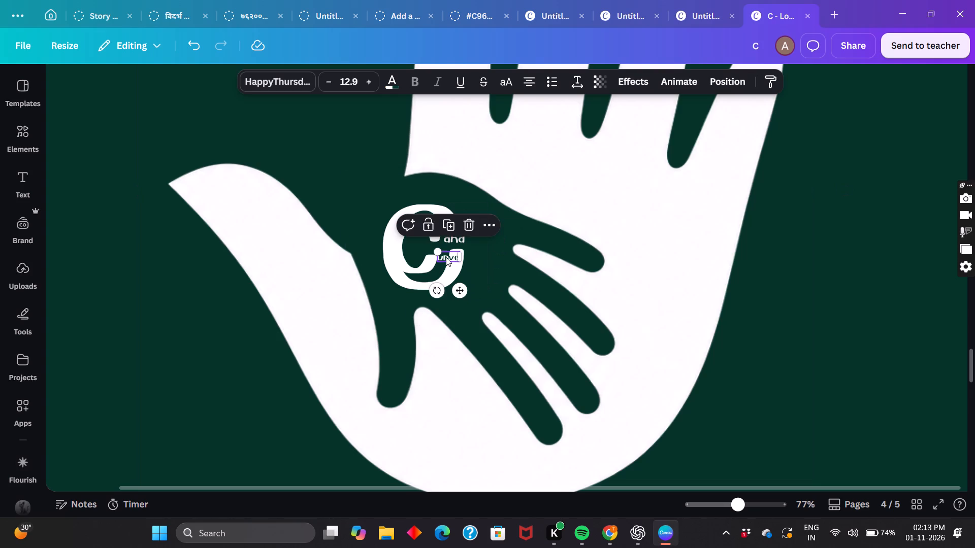
key("BackSpace")
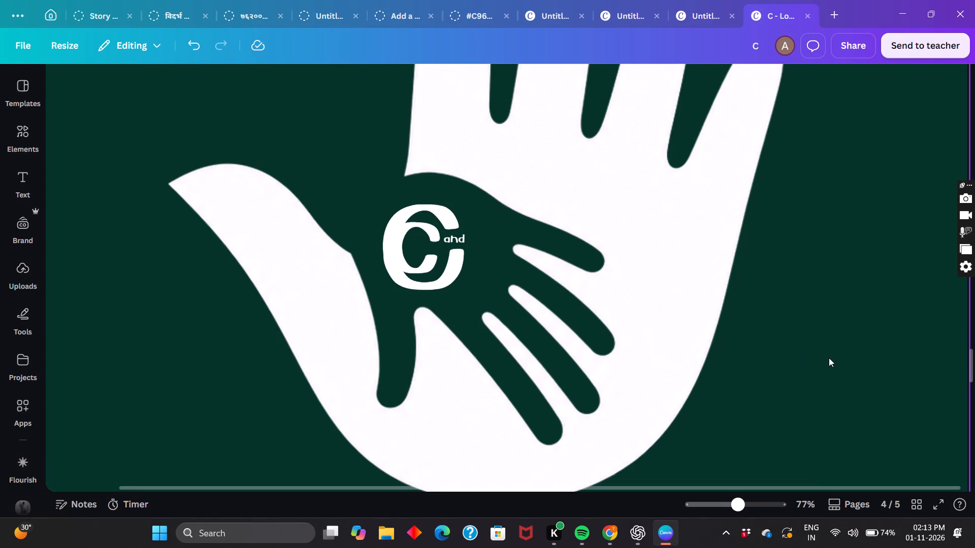
left_click(829, 357)
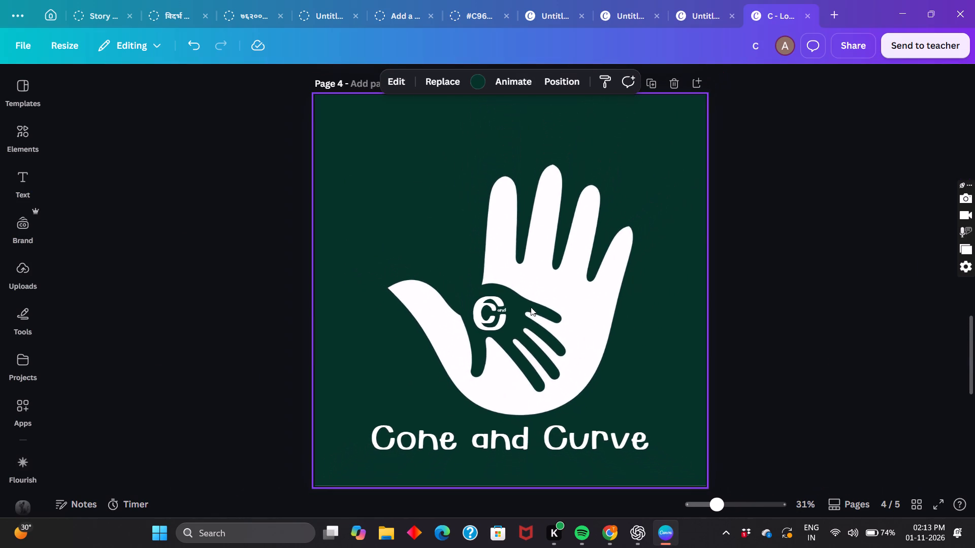
Move page 4's hands image aside and group the big C, inner c and "and" into one monogram.
left_click_drag(537, 338, 648, 169)
left_click_drag(420, 263, 559, 351)
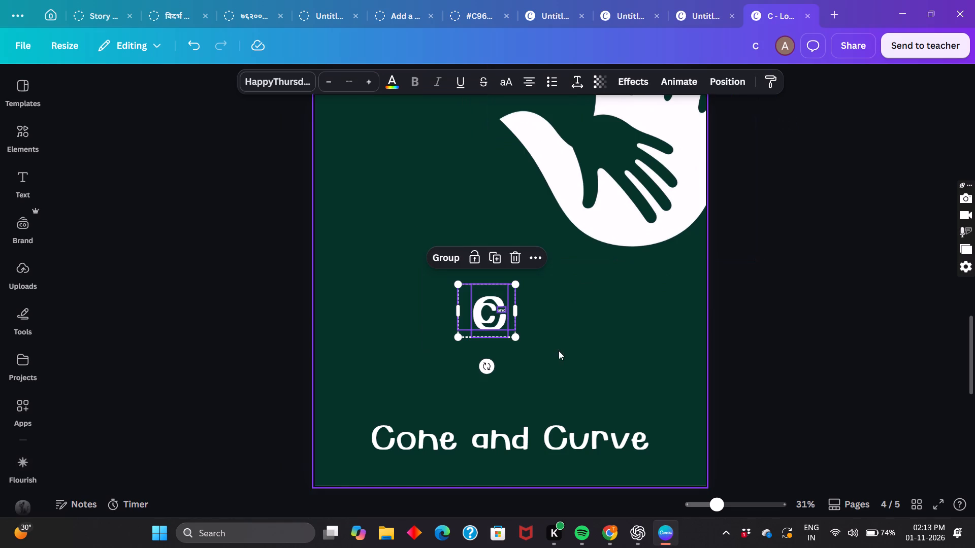
left_click(441, 248)
Move page 4's hands image back to the page centre so the small dark hand's palm sits behind the C monogram.
left_click_drag(655, 172, 532, 327)
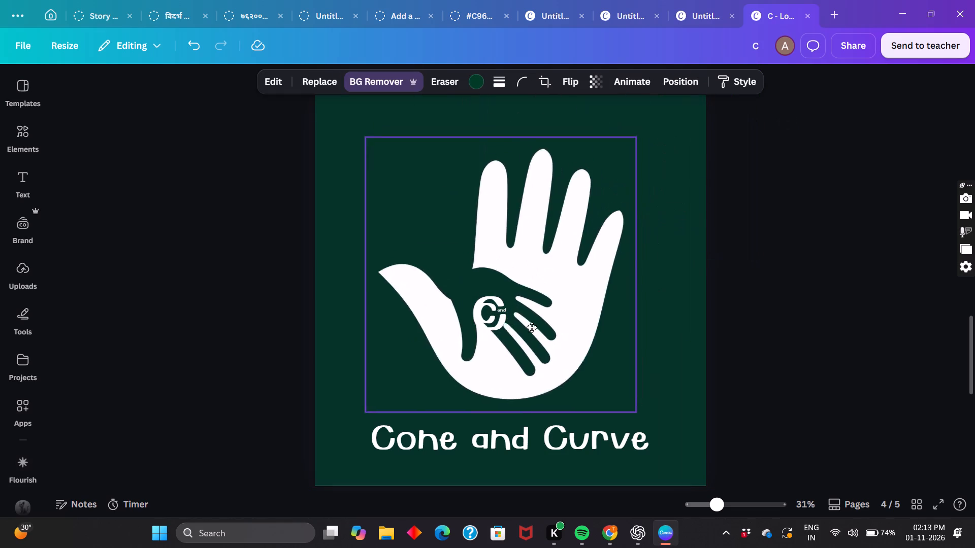
left_click_drag(532, 327, 536, 325)
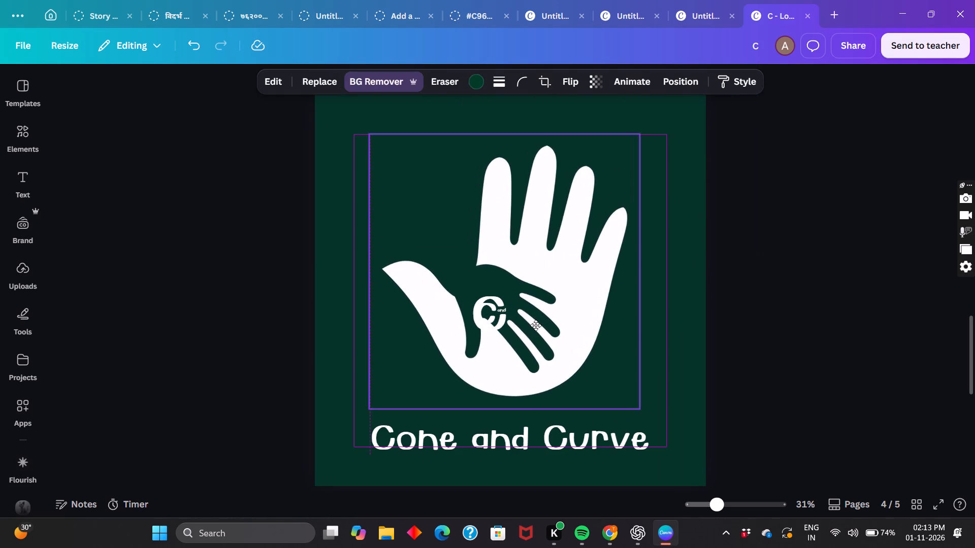
left_click_drag(536, 325, 533, 336)
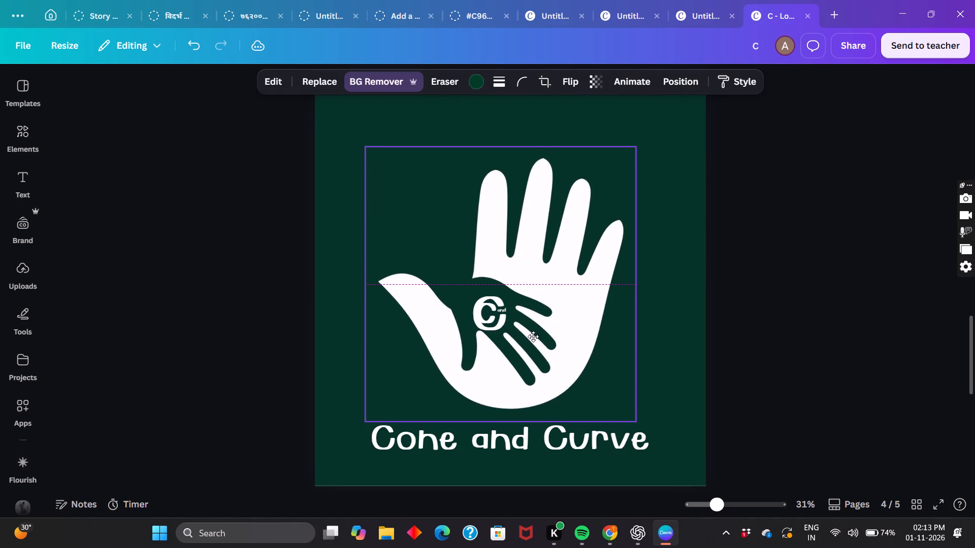
left_click_drag(533, 336, 534, 336)
left_click_drag(534, 336, 536, 337)
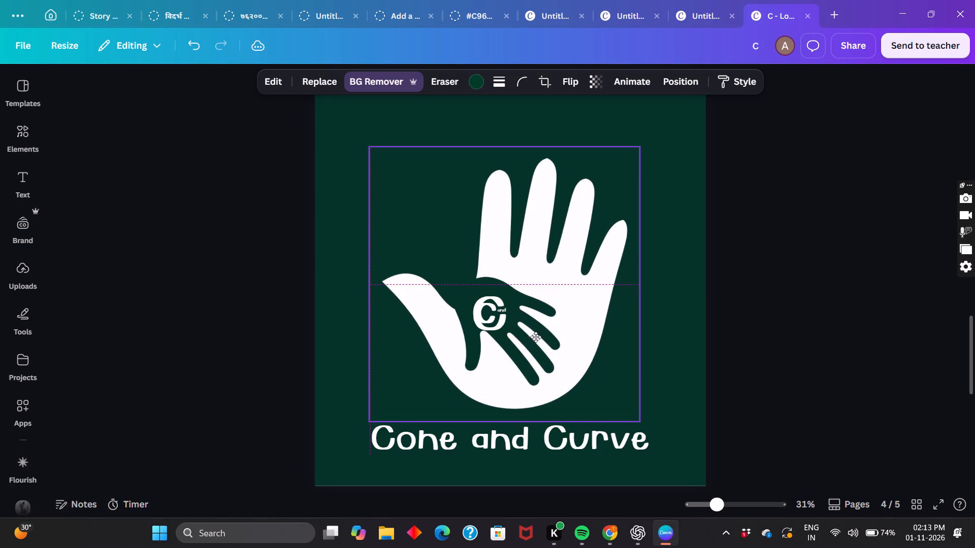
left_click_drag(536, 337, 536, 337)
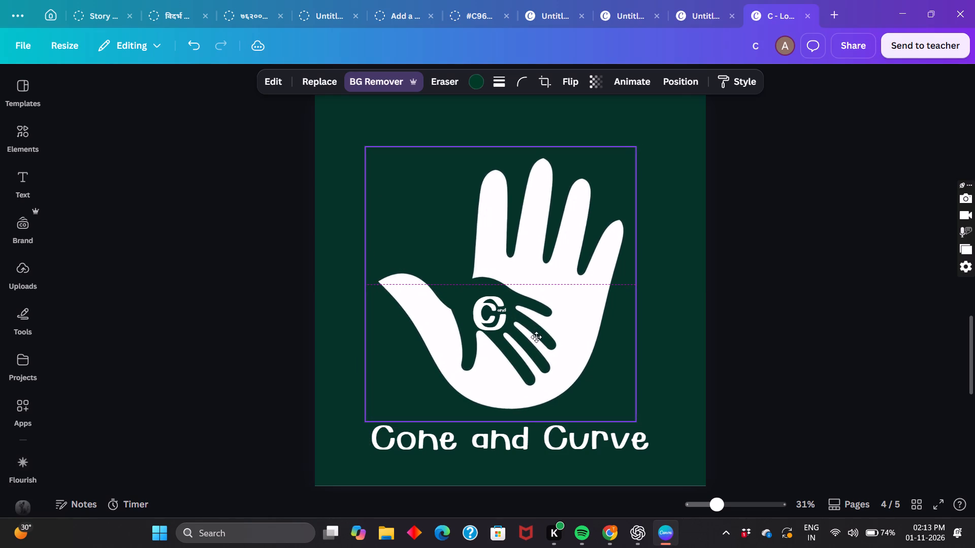
left_click_drag(536, 337, 541, 338)
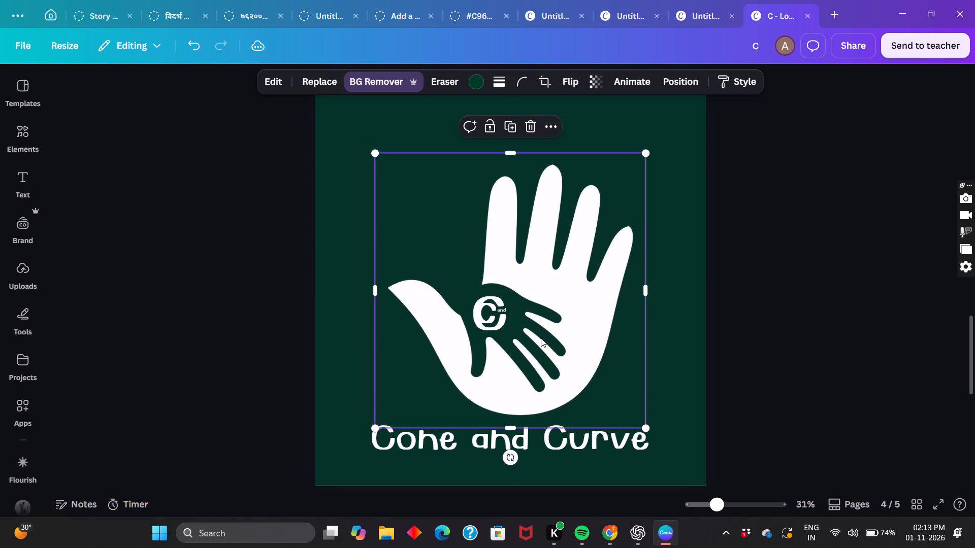
left_click(791, 270)
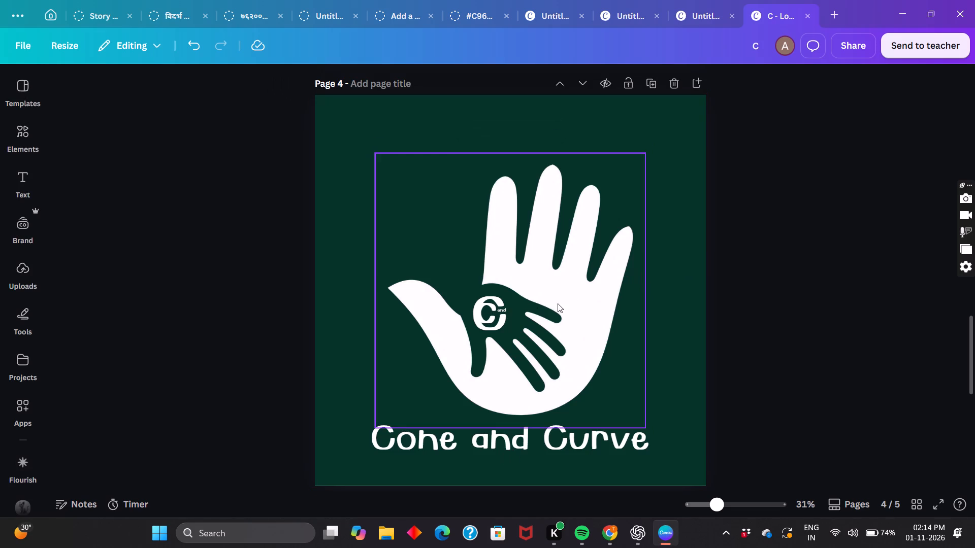
Nudge the grouped C monogram slightly toward the fingers to centre it in the small dark hand's palm.
left_click(498, 309)
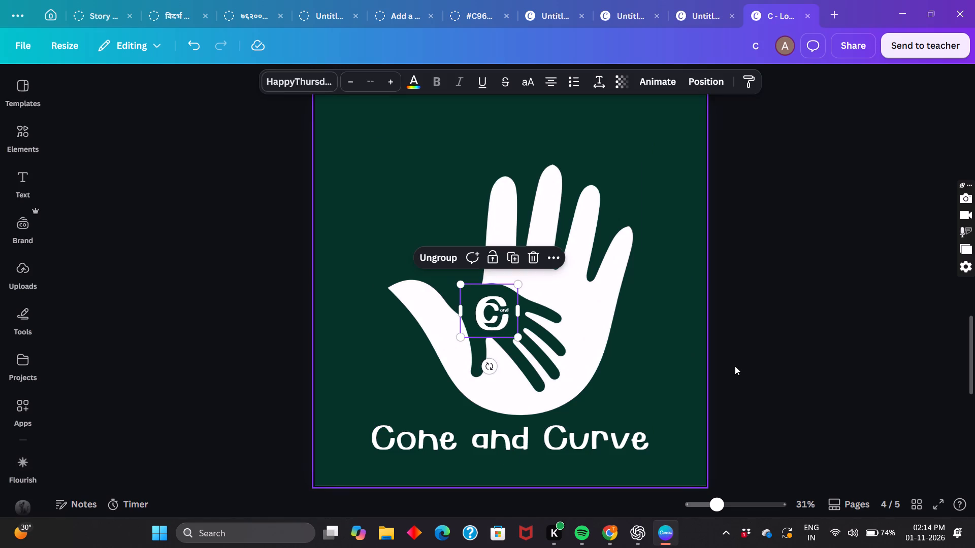
left_click(738, 368)
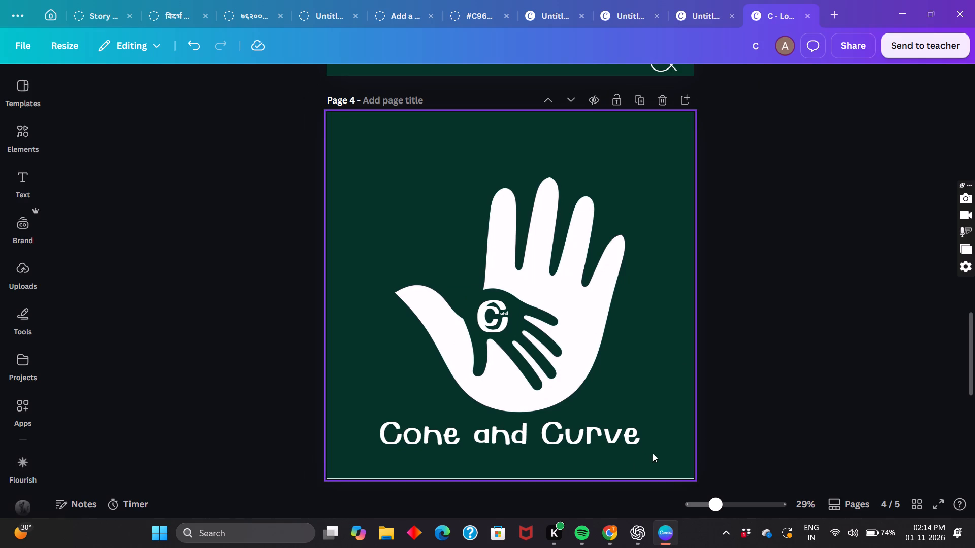
Move page 4's "Cone and Curve" title down near the page's bottom edge, leaving a clear gap beneath the hands.
left_click_drag(572, 443, 572, 456)
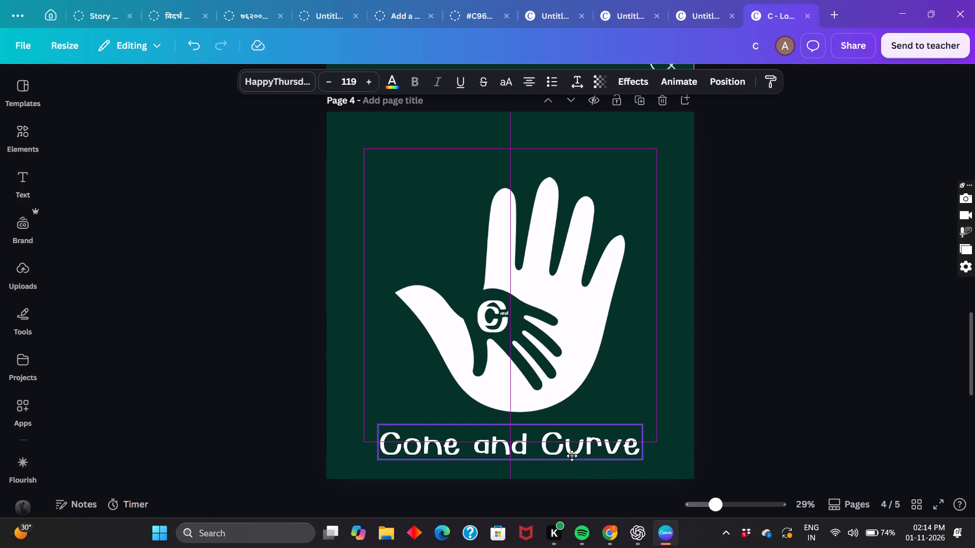
left_click_drag(572, 456, 569, 473)
left_click(820, 396)
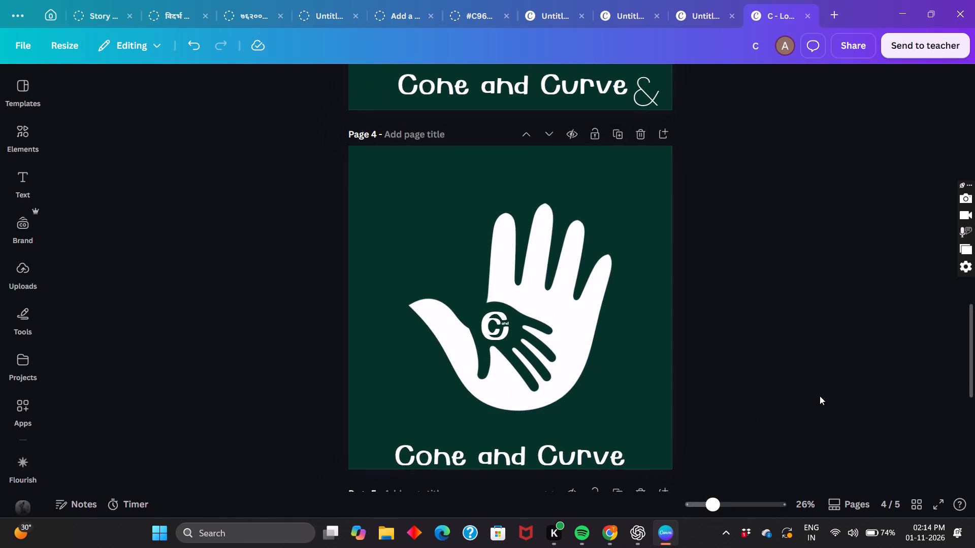
scroll(820, 396, "down", 1)
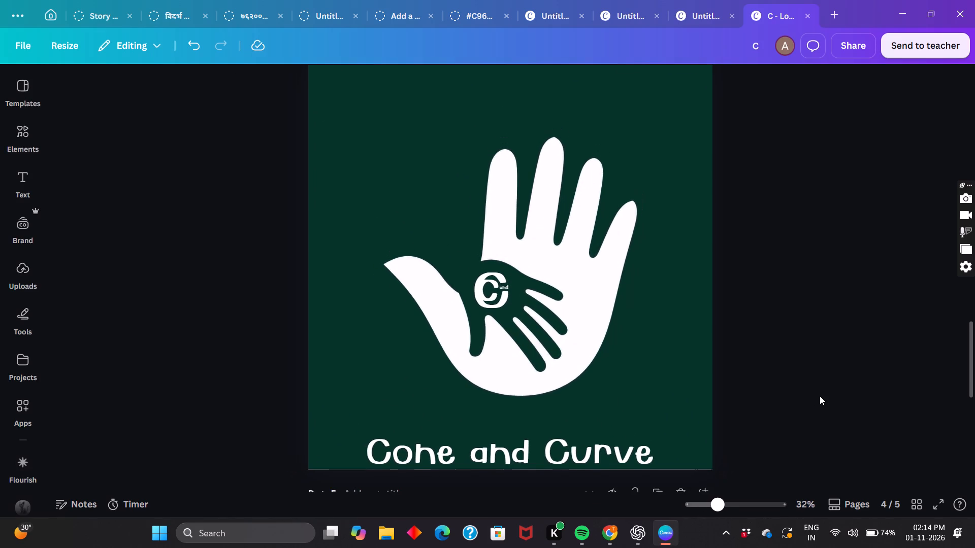
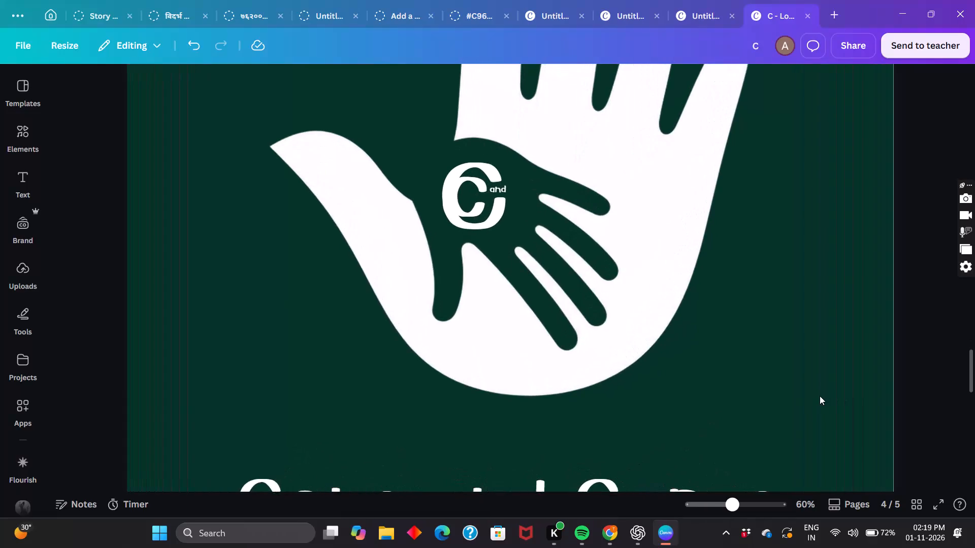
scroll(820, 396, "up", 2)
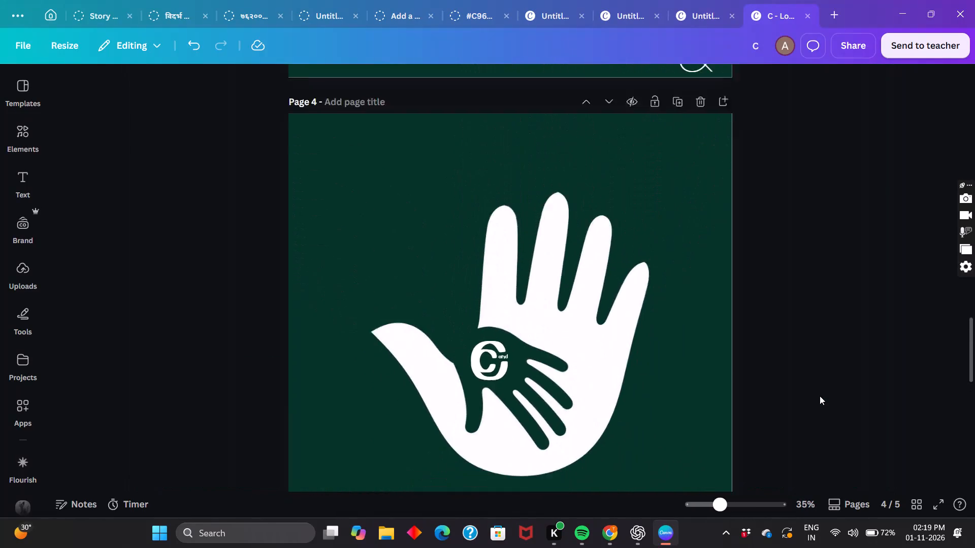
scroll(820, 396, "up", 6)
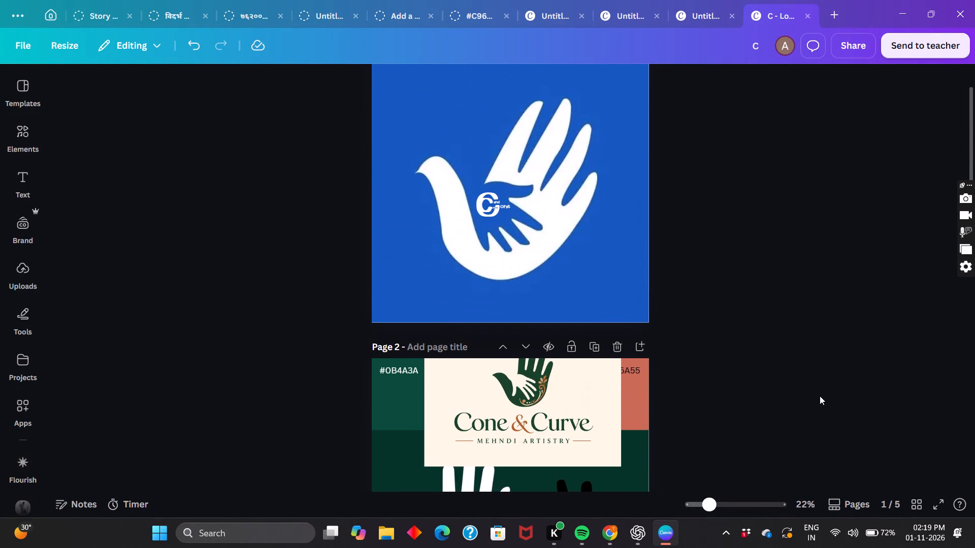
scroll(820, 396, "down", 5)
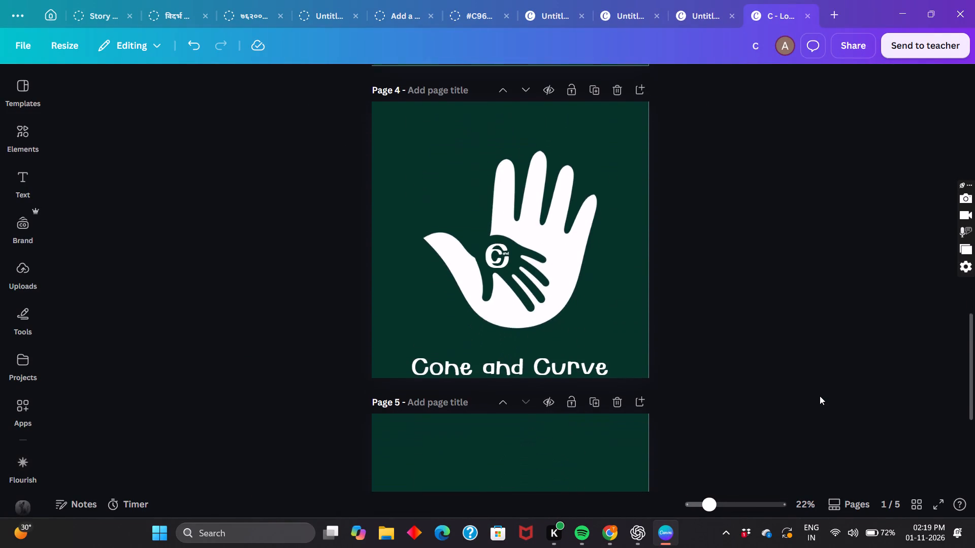
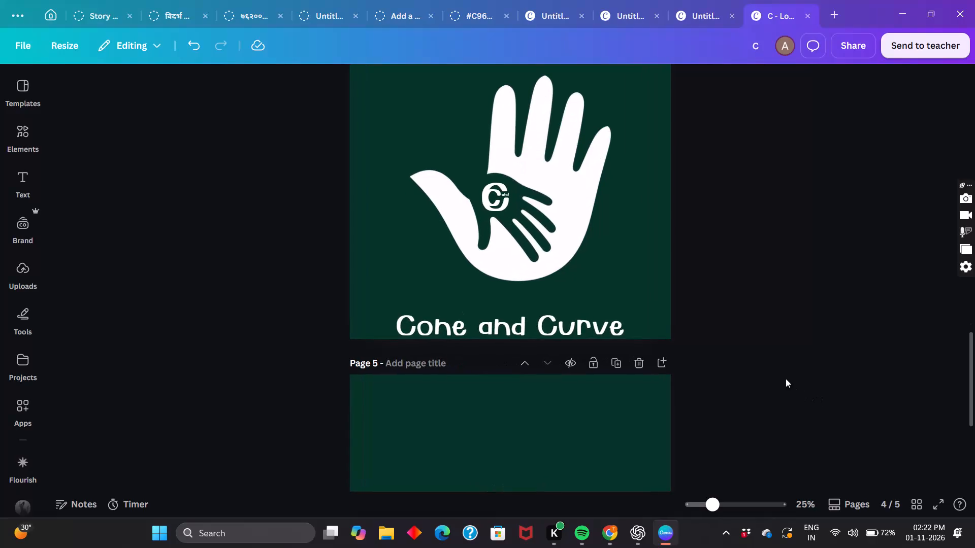
Move the "Cone and Curve" text from page 4 to page 5, above the C monogram.
left_click_drag(580, 338, 581, 440)
scroll(714, 423, "down", 2)
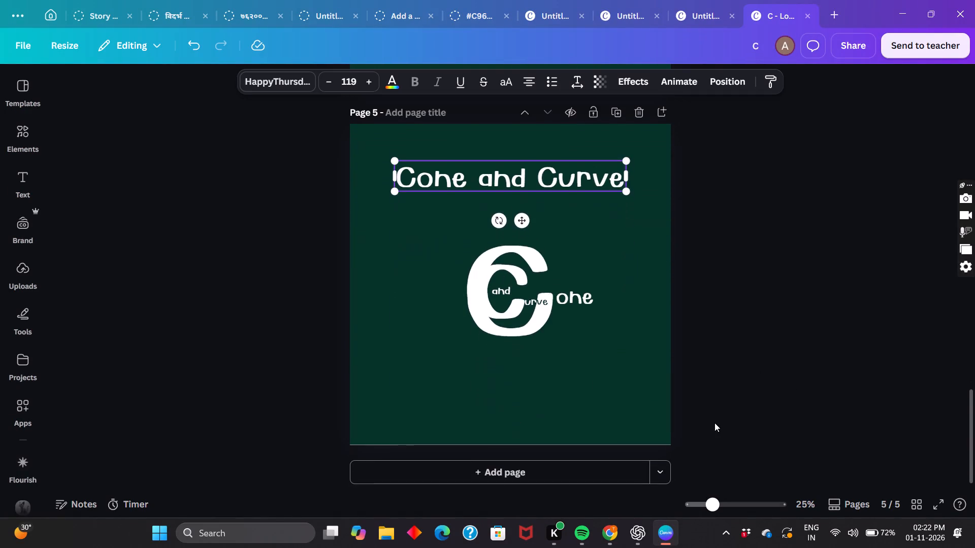
Apply the Upscale tool to the nested-hands image on page 4.
scroll(714, 423, "down", 1)
scroll(714, 423, "up", 5)
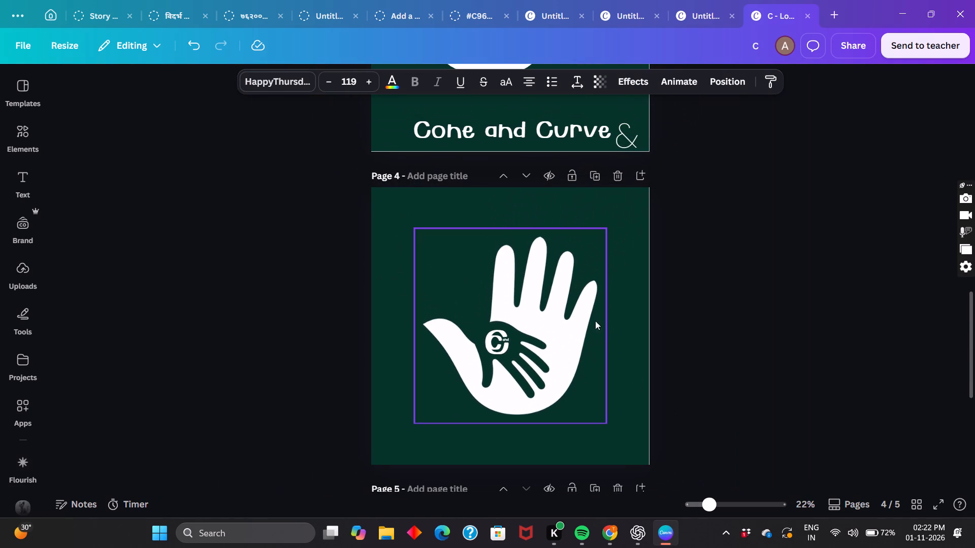
left_click(575, 292)
left_click(271, 79)
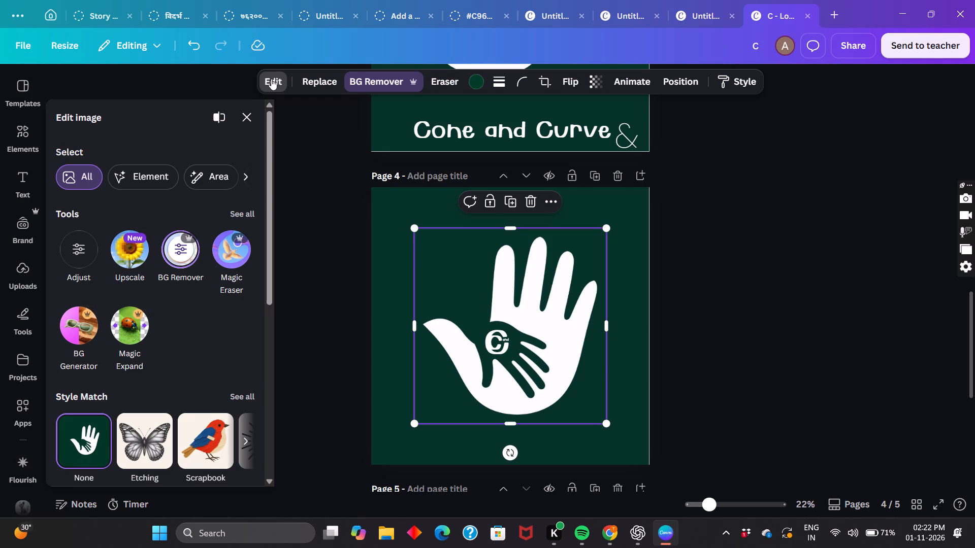
left_click(120, 247)
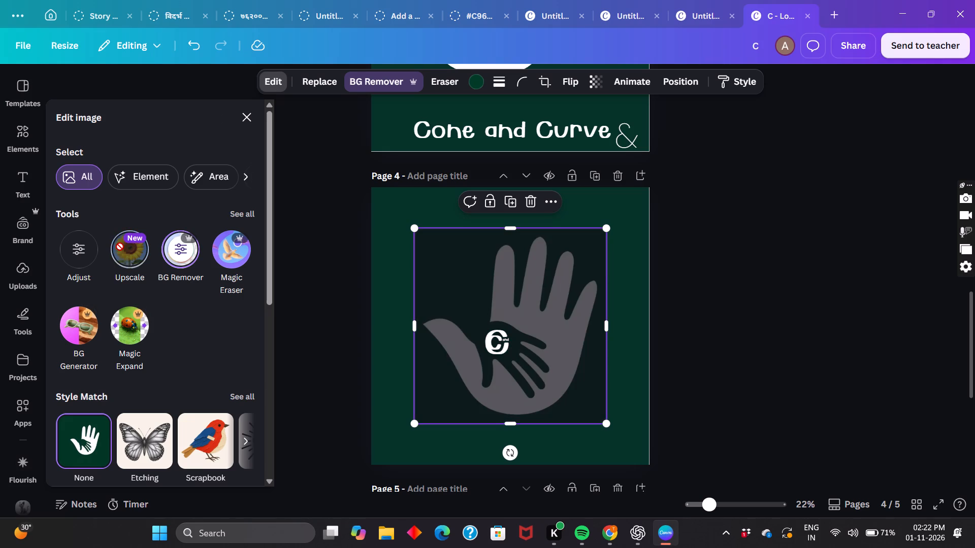
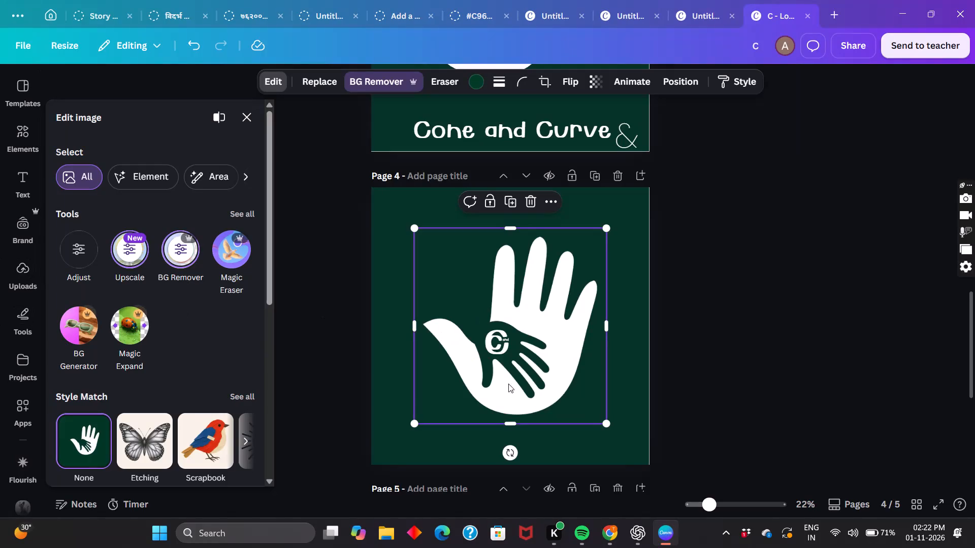
Inspect the C monogram's placement on the small hand within the nested-hands image on page 4, up close and at full-page view.
left_click(507, 342)
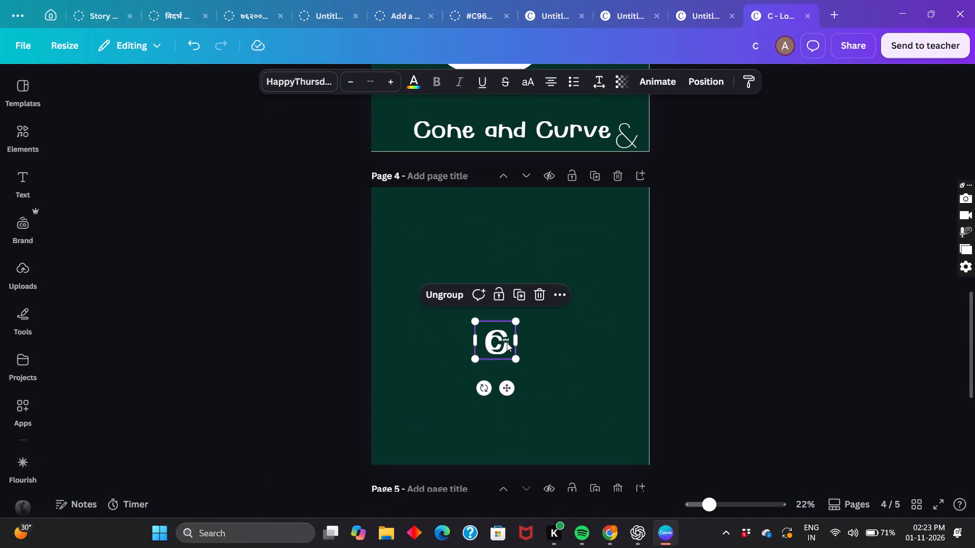
left_click(702, 334)
scroll(657, 373, "down", 2)
scroll(657, 373, "up", 1)
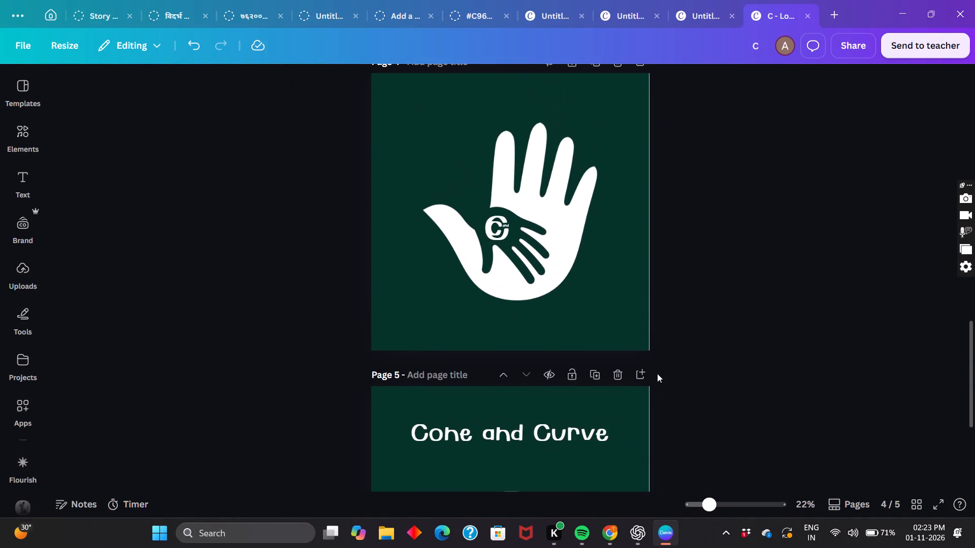
scroll(657, 373, "up", 1)
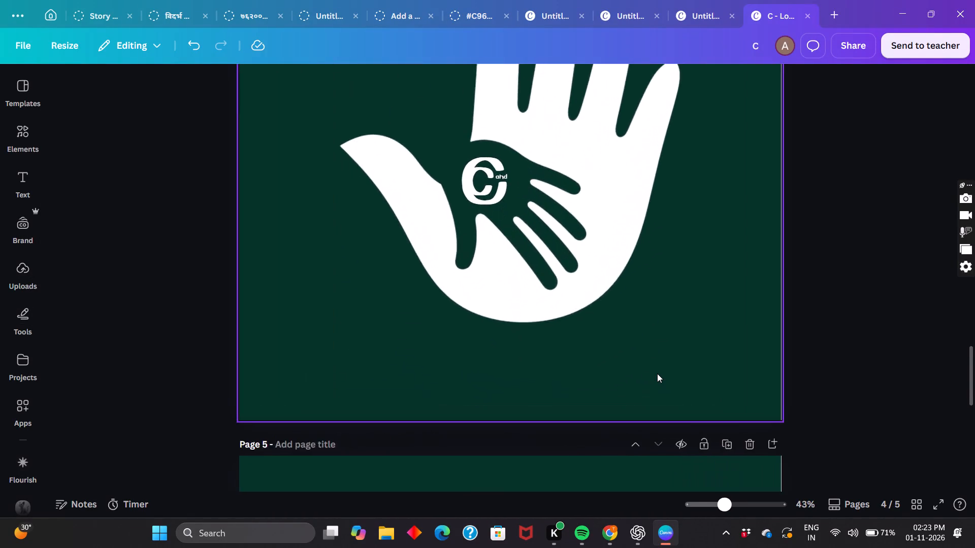
scroll(657, 373, "up", 2)
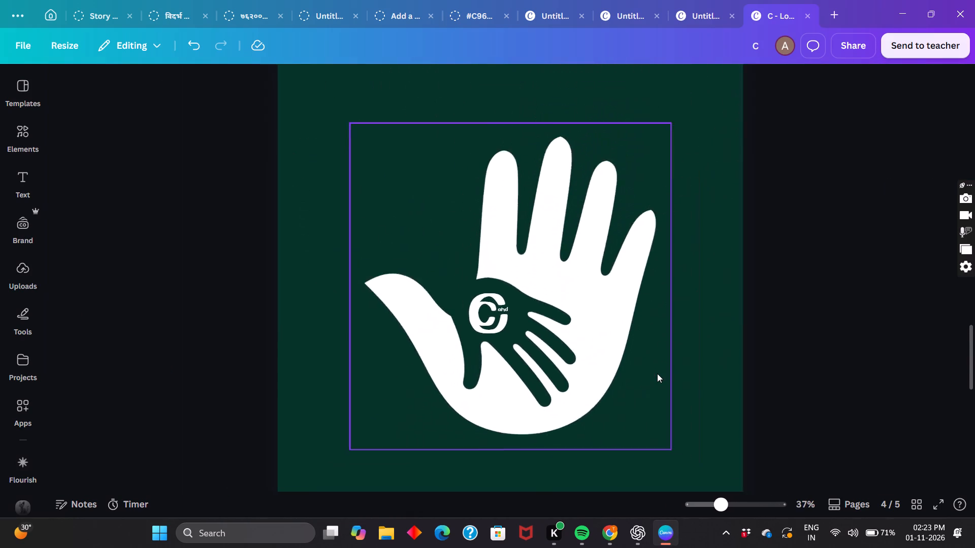
scroll(657, 373, "down", 1)
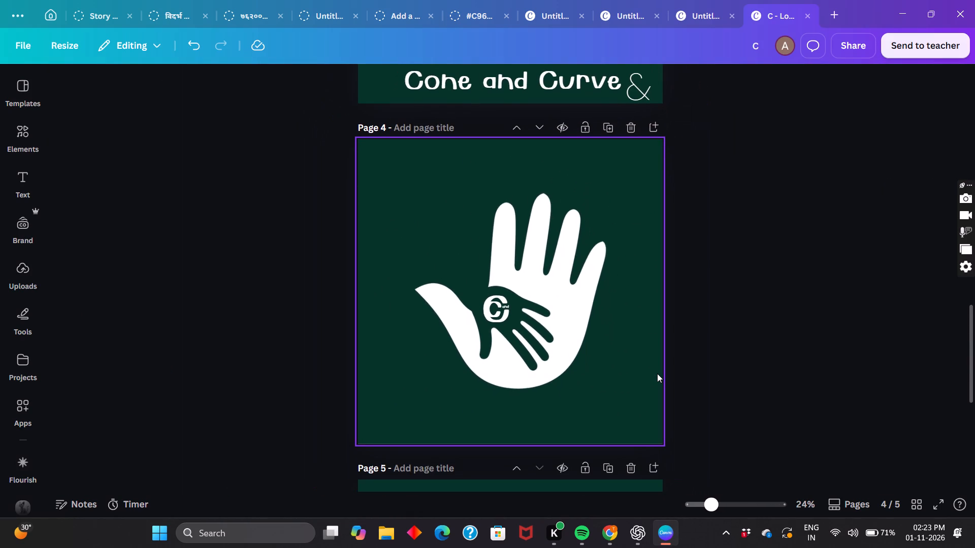